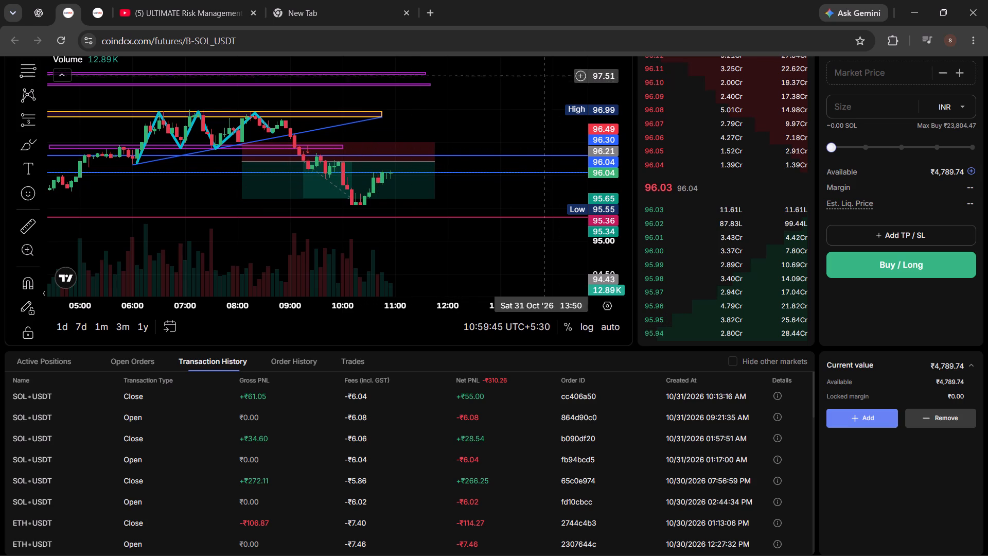
pyautogui.scroll(4, 501, 396)
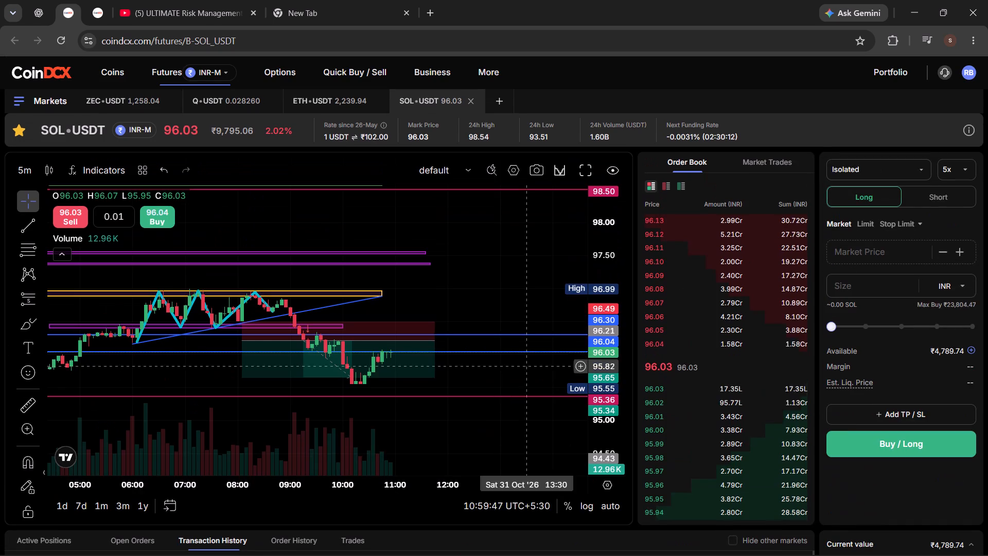
# Switch to the CoinDCX ETH-USDT futures page and show its chart in full screen.
pyautogui.click(101, 8)
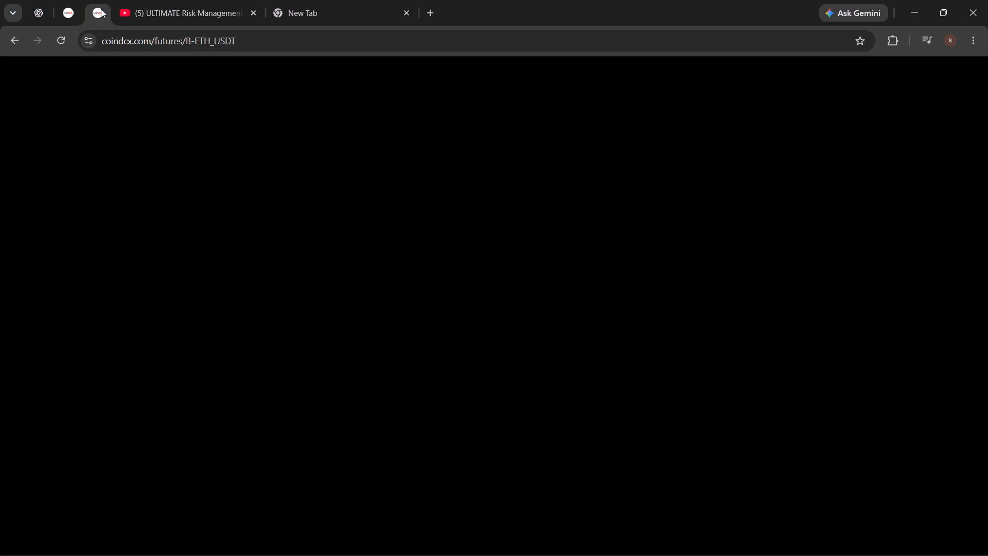
pyautogui.scroll(-2, 503, 309)
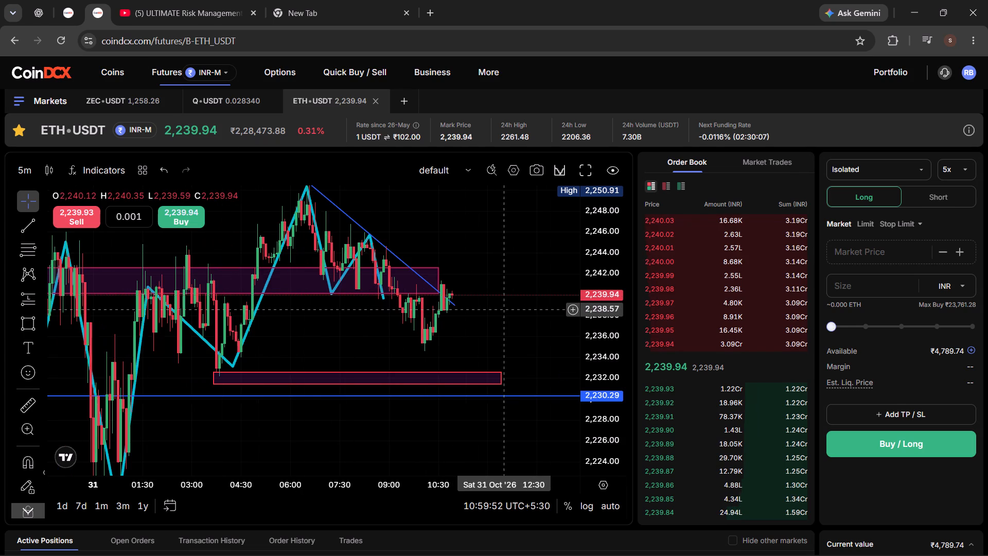
pyautogui.scroll(2, 503, 308)
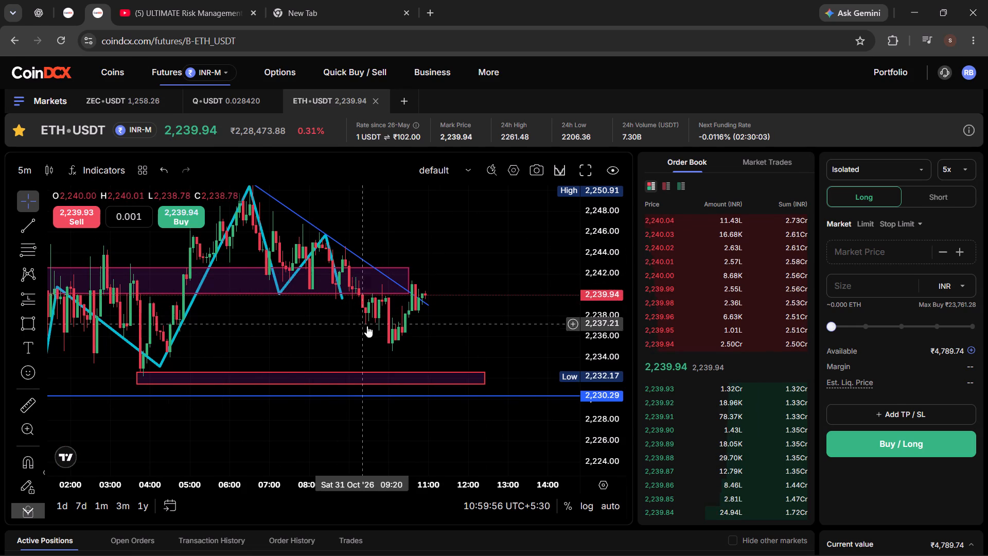
pyautogui.click(585, 170)
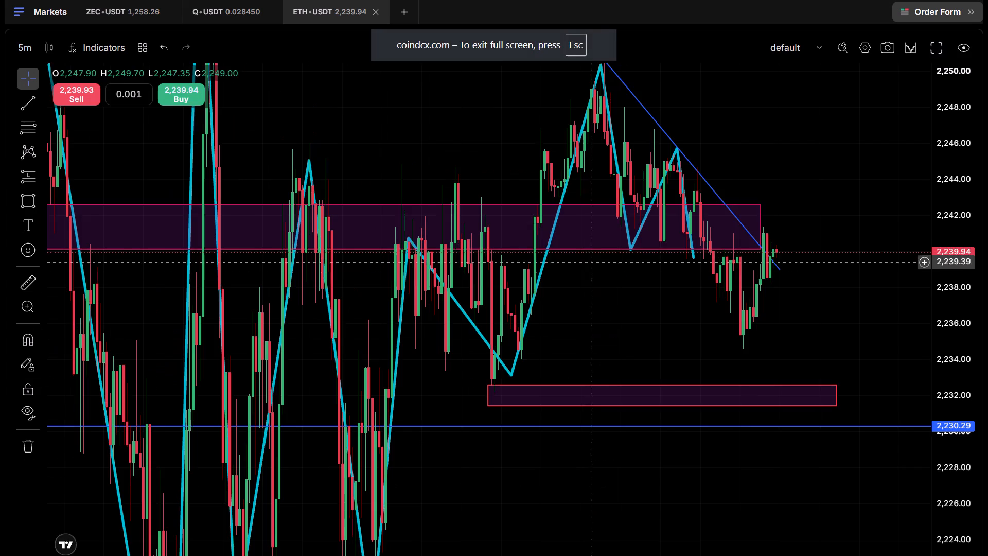
# Extend the descending blue trend line beyond the latest candles, ending at about 2,236.28.
pyautogui.scroll(6, 597, 338)
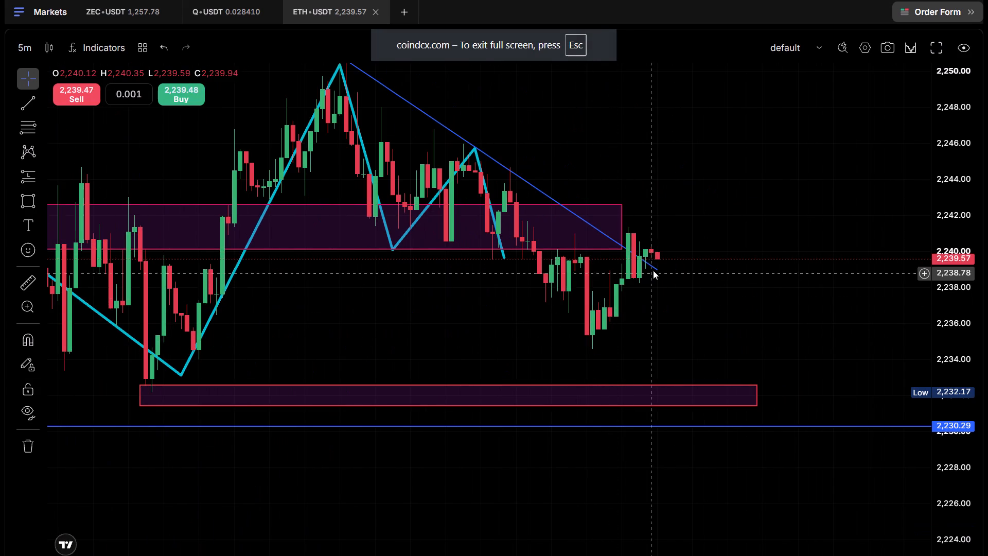
pyautogui.moveTo(657, 267); pyautogui.dragTo(731, 318)
pyautogui.moveTo(701, 302); pyautogui.dragTo(727, 316)
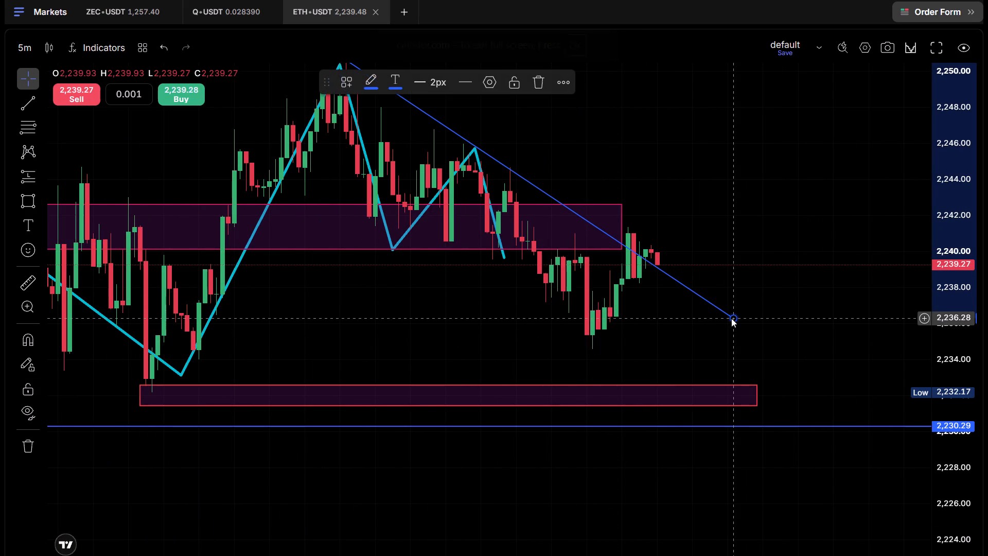
pyautogui.click(731, 318)
# Draw a lower trend line beneath the descending one, from about 2,241.67 down to about 2,232.28, forming a falling channel.
pyautogui.click(30, 107)
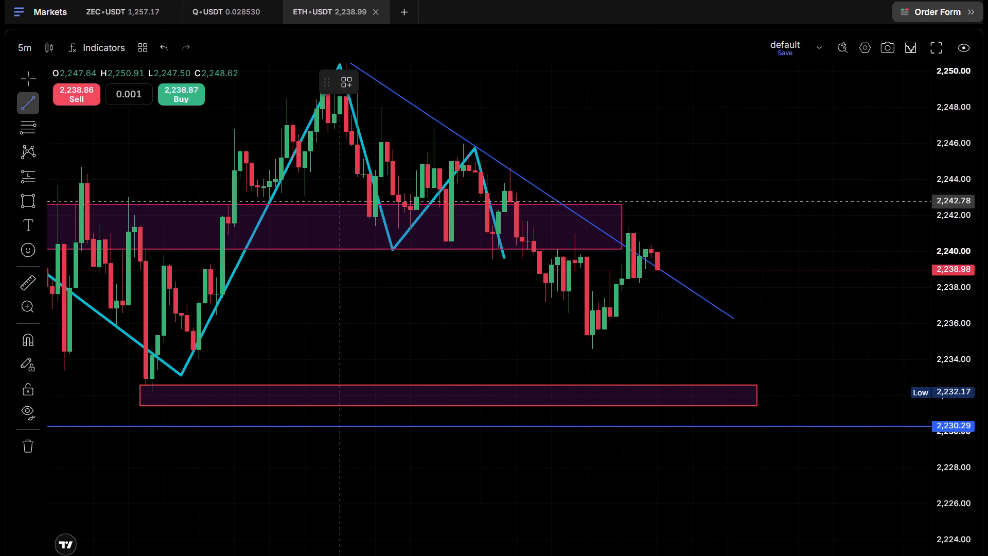
pyautogui.click(373, 221)
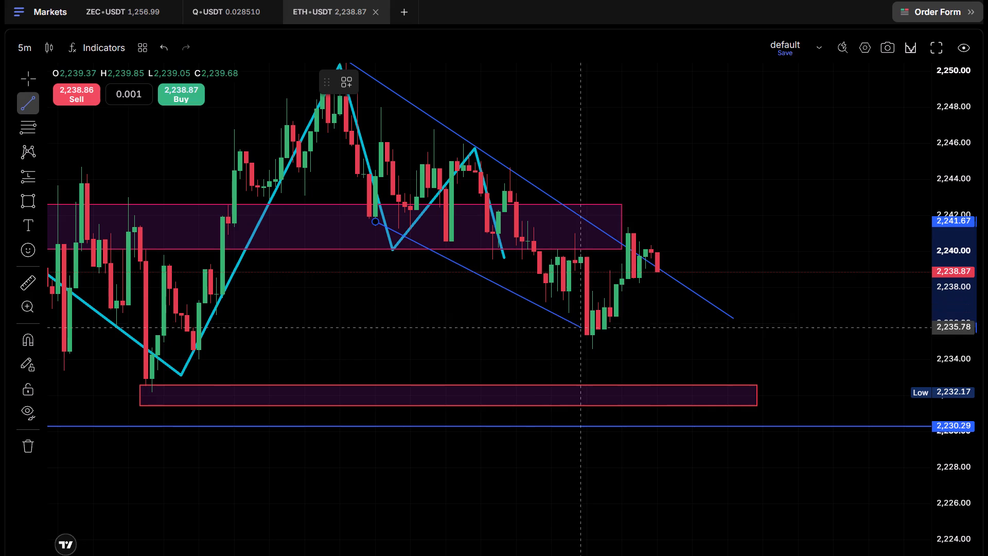
pyautogui.click(654, 390)
# Examine the ETH-USDT five-minute candles in and around the falling channel and the nearby zones.
pyautogui.moveTo(724, 241); pyautogui.dragTo(708, 251)
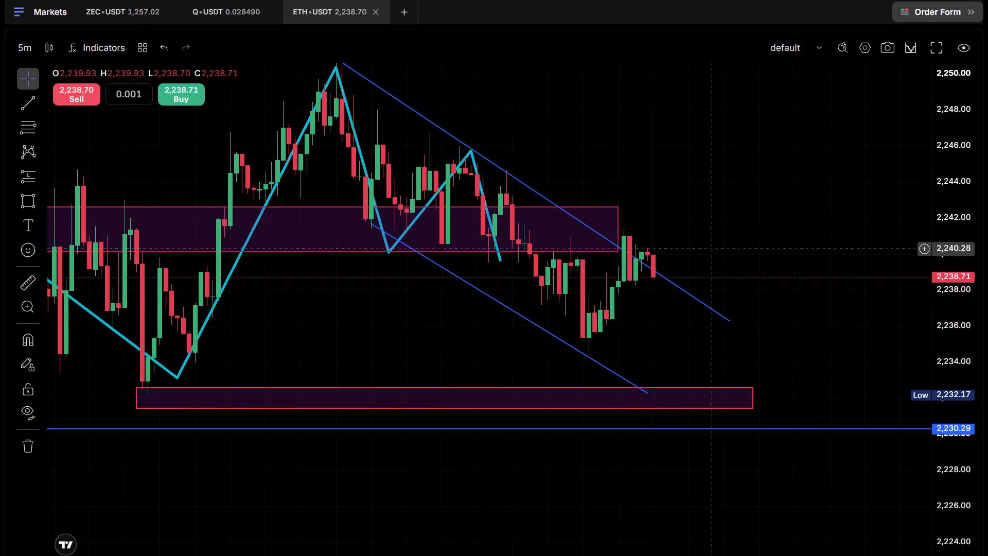
pyautogui.moveTo(708, 251); pyautogui.dragTo(663, 271)
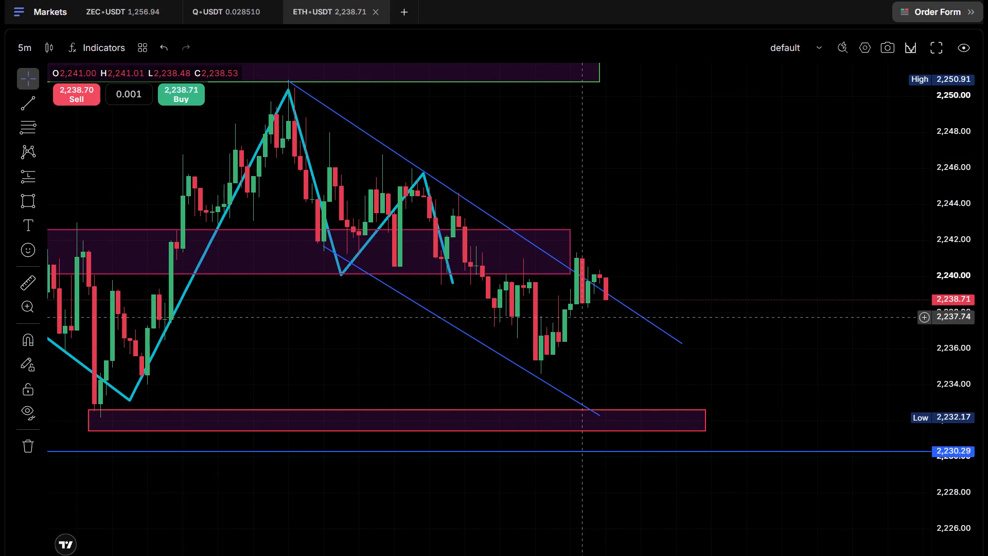
pyautogui.scroll(-3, 646, 224)
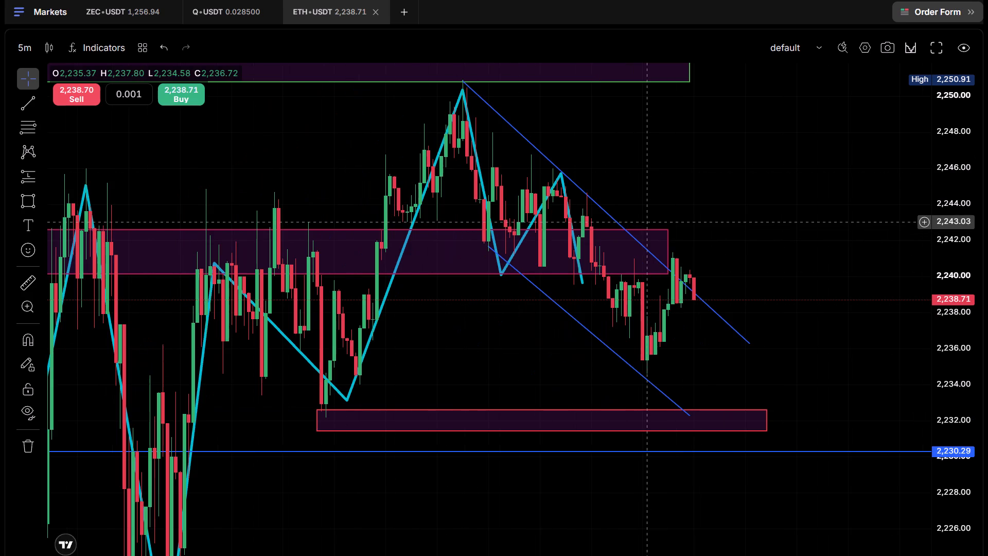
pyautogui.moveTo(673, 181); pyautogui.dragTo(649, 204)
pyautogui.scroll(3, 651, 207)
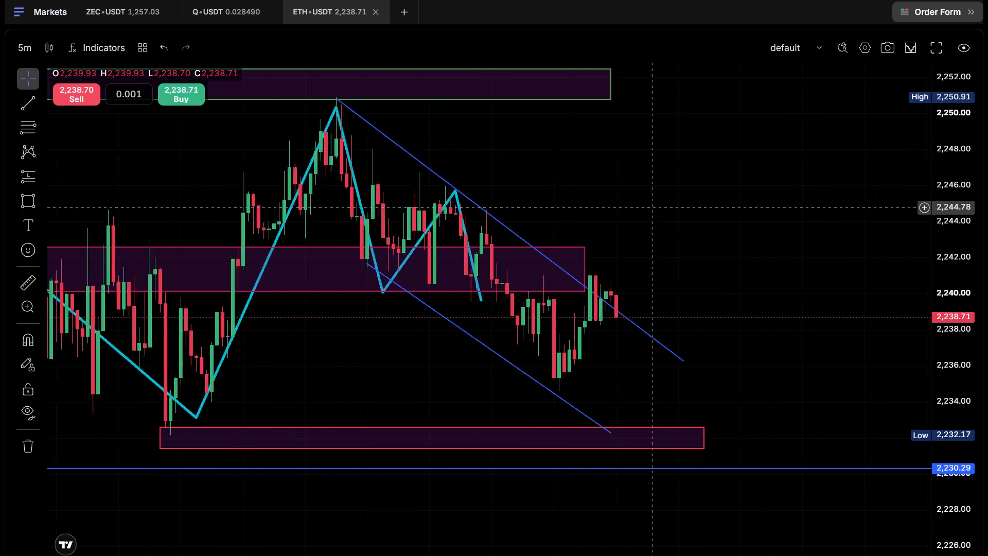
pyautogui.scroll(-1, 648, 209)
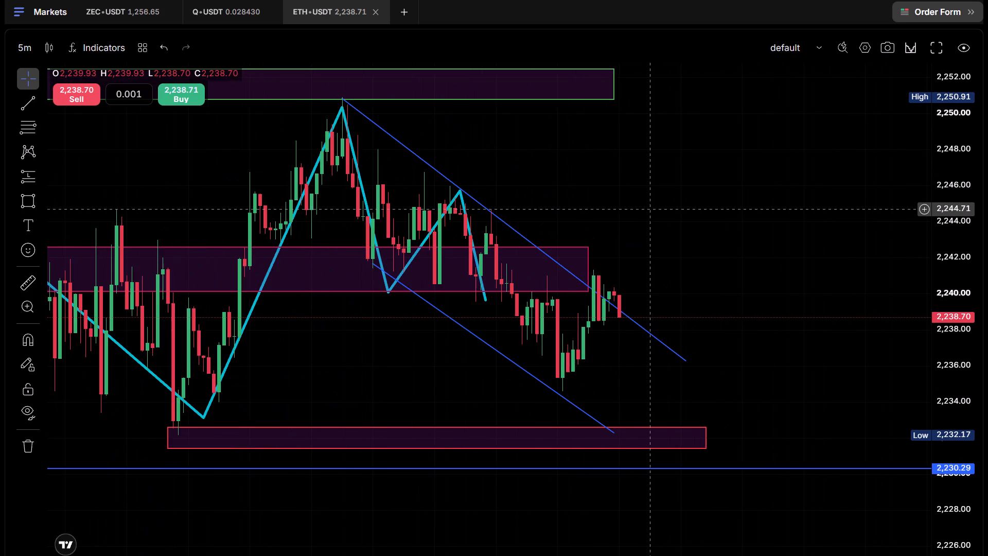
pyautogui.scroll(-1, 648, 209)
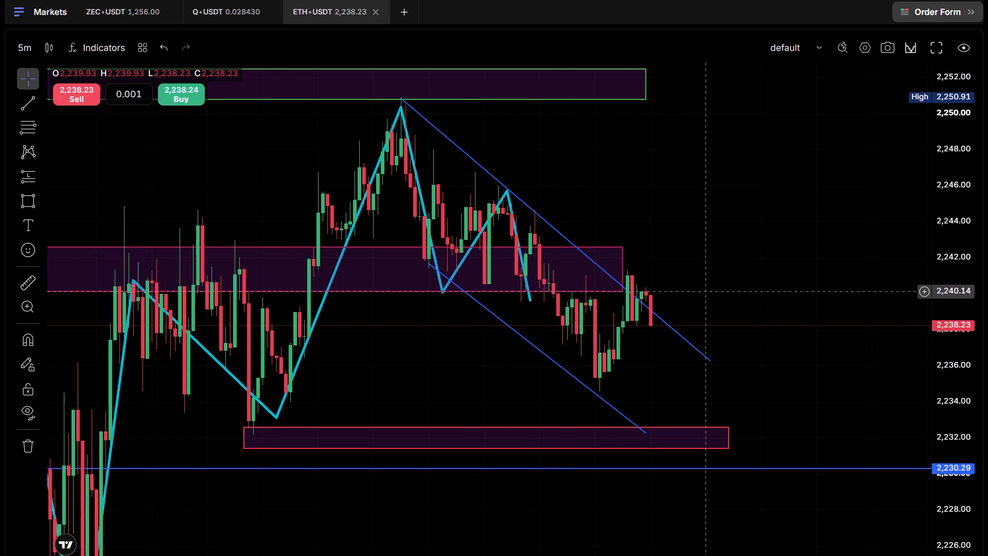
pyautogui.scroll(2, 706, 294)
pyautogui.scroll(-2, 703, 294)
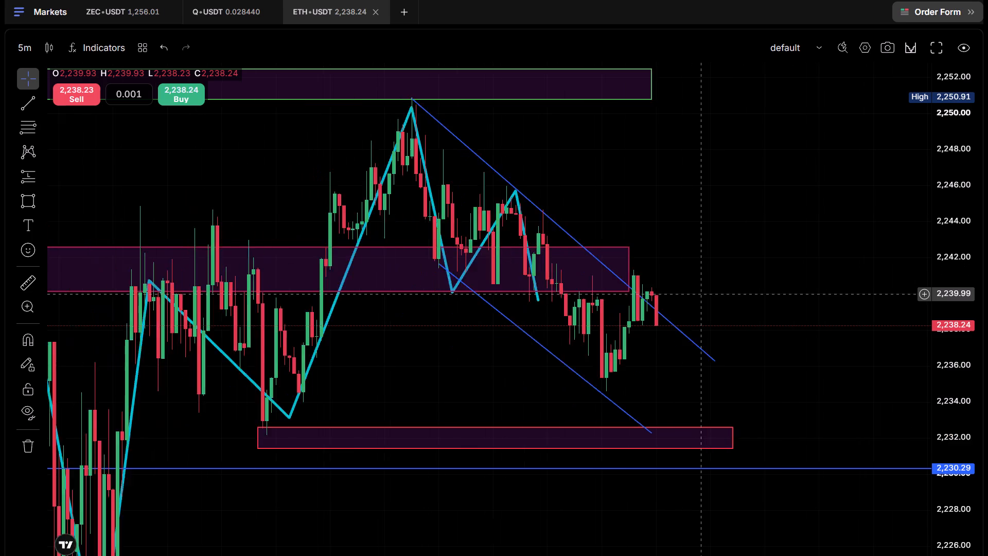
pyautogui.scroll(-1, 703, 294)
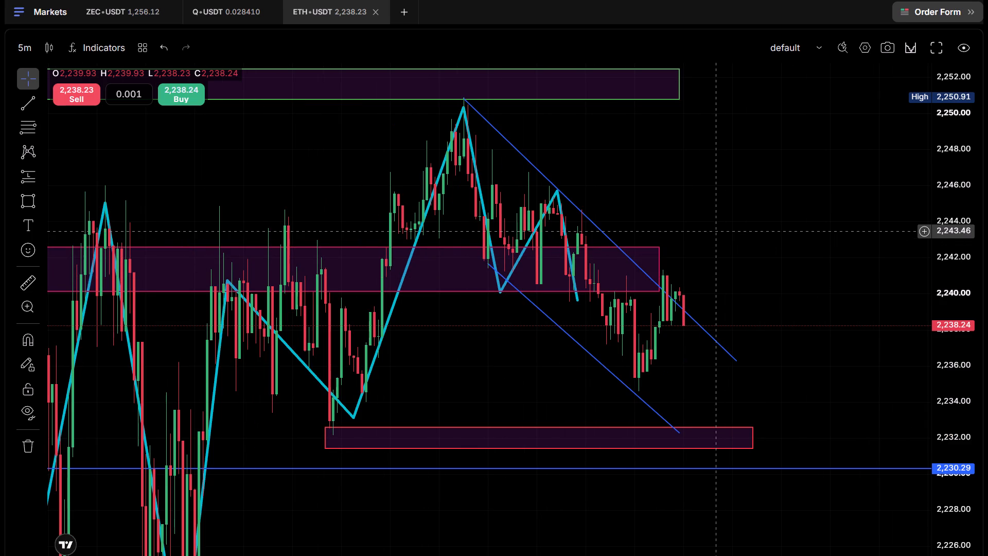
pyautogui.scroll(-4, 716, 231)
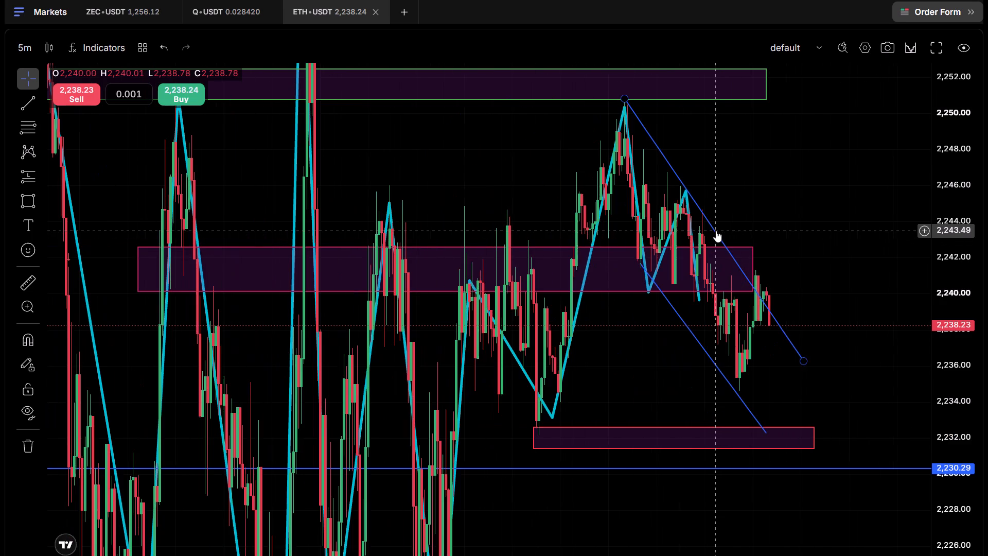
# Examine the falling channel against the marked supply and demand zones above and below it, using a wider price range.
pyautogui.moveTo(813, 219); pyautogui.dragTo(615, 247)
pyautogui.moveTo(944, 169); pyautogui.dragTo(916, 445)
pyautogui.scroll(-4, 749, 291)
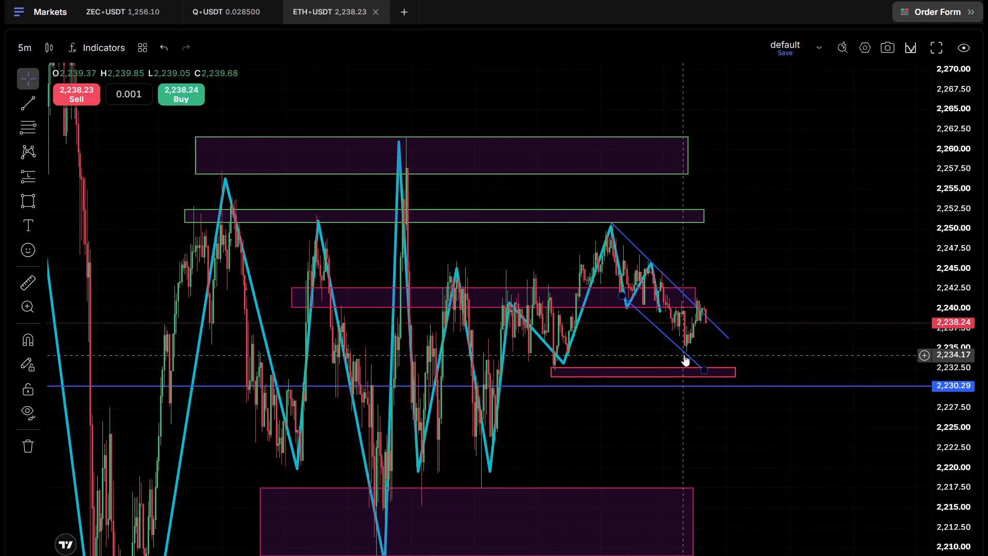
pyautogui.scroll(3, 629, 366)
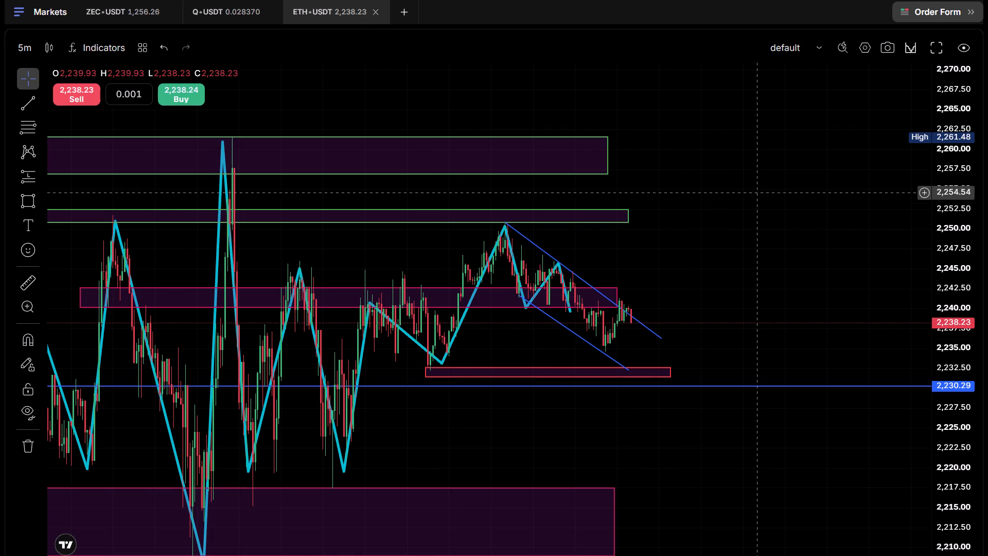
pyautogui.scroll(-4, 731, 387)
pyautogui.moveTo(748, 461); pyautogui.dragTo(753, 406)
pyautogui.scroll(4, 753, 406)
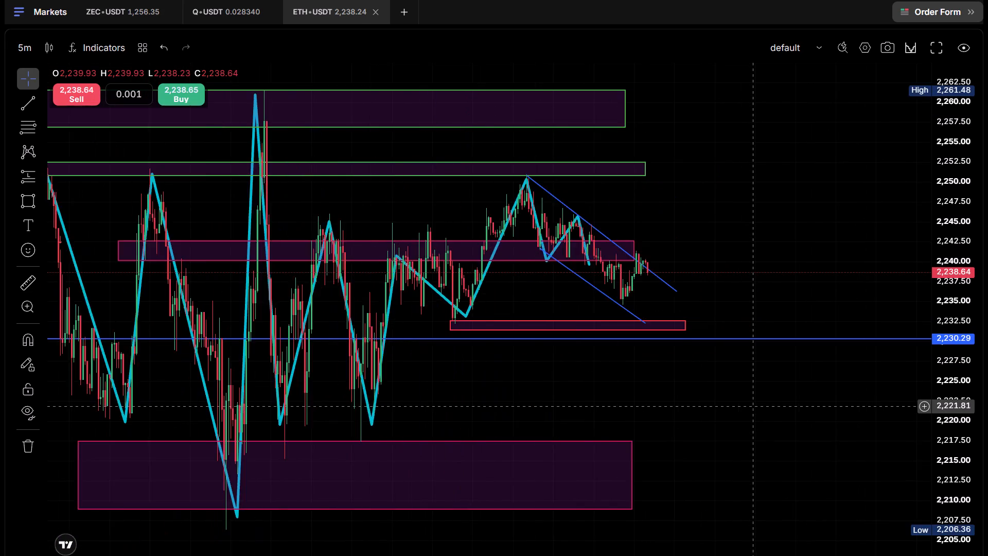
pyautogui.scroll(4, 753, 406)
pyautogui.moveTo(539, 388); pyautogui.dragTo(620, 406)
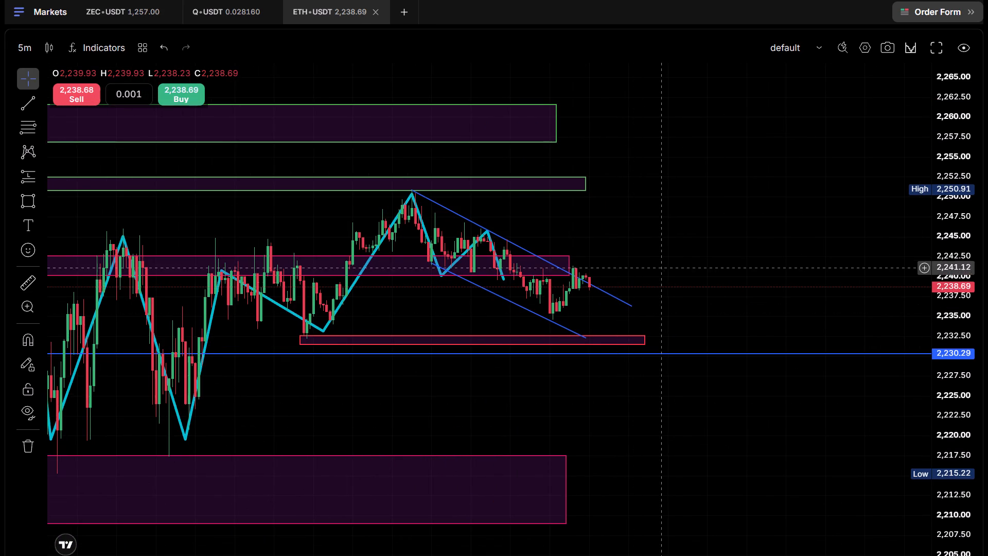
pyautogui.scroll(-2, 666, 260)
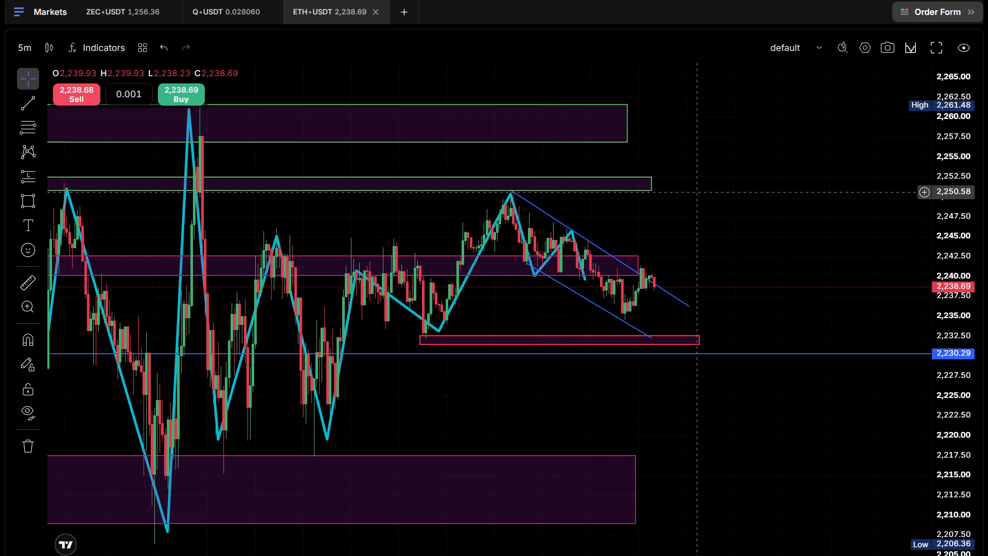
pyautogui.moveTo(697, 192); pyautogui.dragTo(844, 224)
pyautogui.scroll(-4, 135, 463)
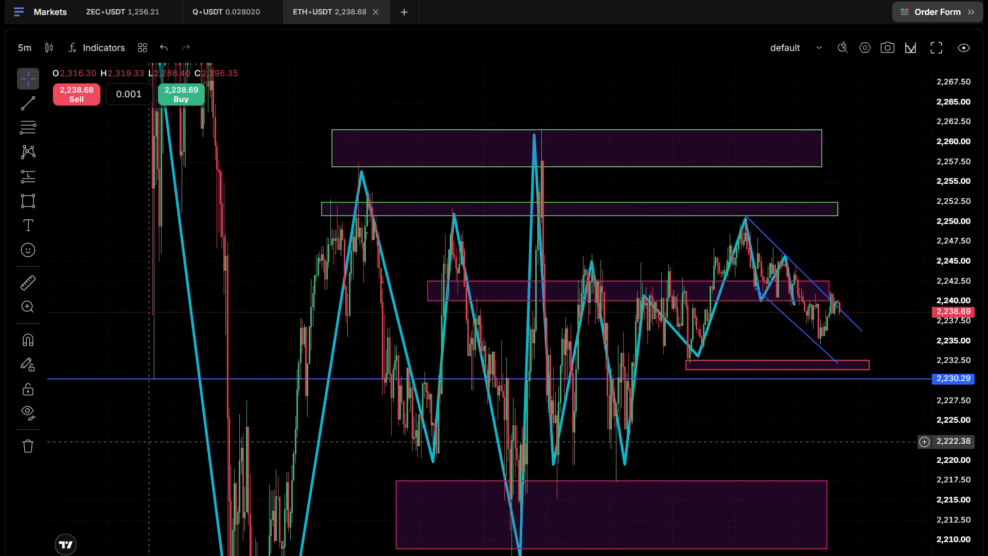
# Examine the longer ETH-USDT price history, including the steep decline and the horizontal levels at 2,374.14 and 2,230.29.
pyautogui.scroll(-2, 159, 430)
pyautogui.moveTo(939, 149); pyautogui.dragTo(915, 478)
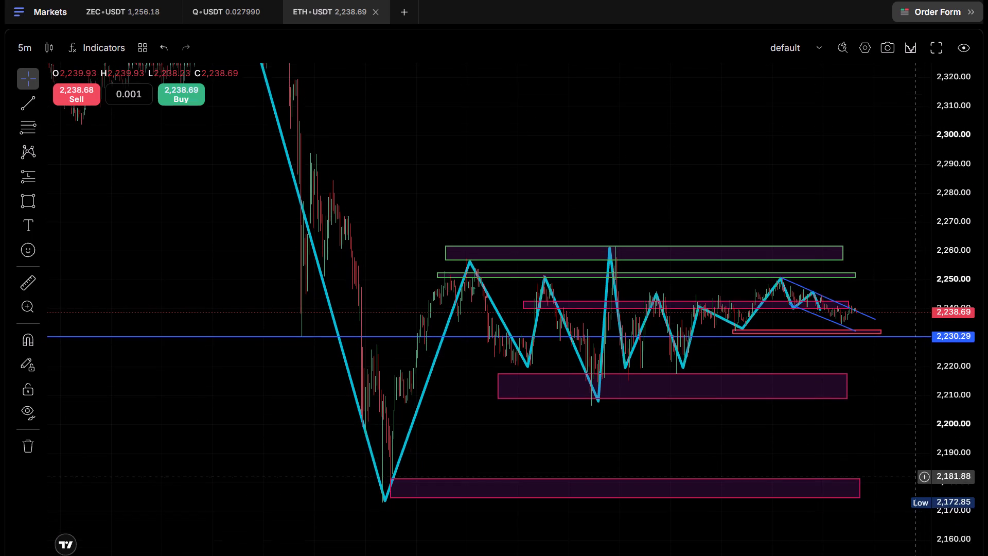
pyautogui.moveTo(915, 478); pyautogui.dragTo(905, 517)
pyautogui.moveTo(806, 412); pyautogui.dragTo(689, 413)
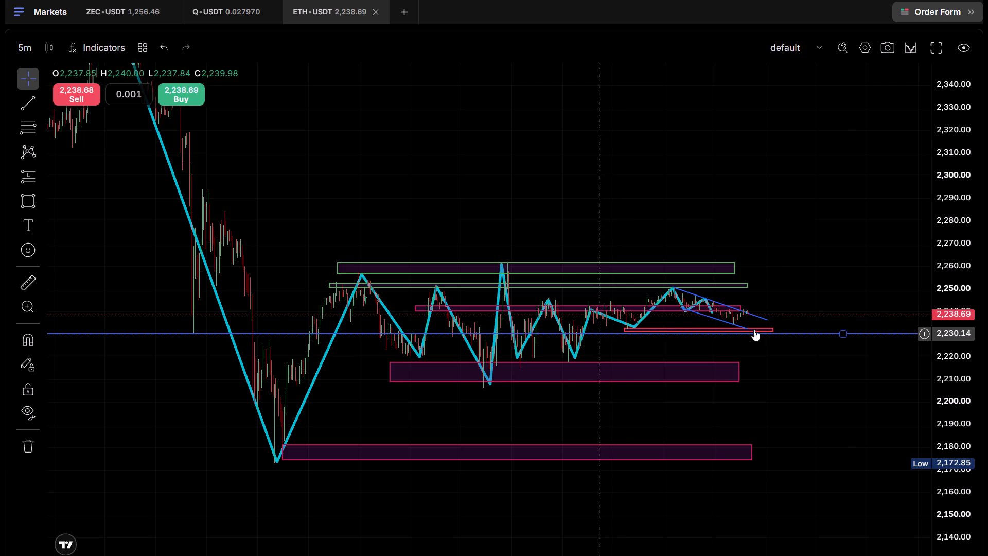
pyautogui.scroll(-4, 849, 323)
pyautogui.scroll(-4, 891, 316)
pyautogui.moveTo(855, 200); pyautogui.dragTo(637, 381)
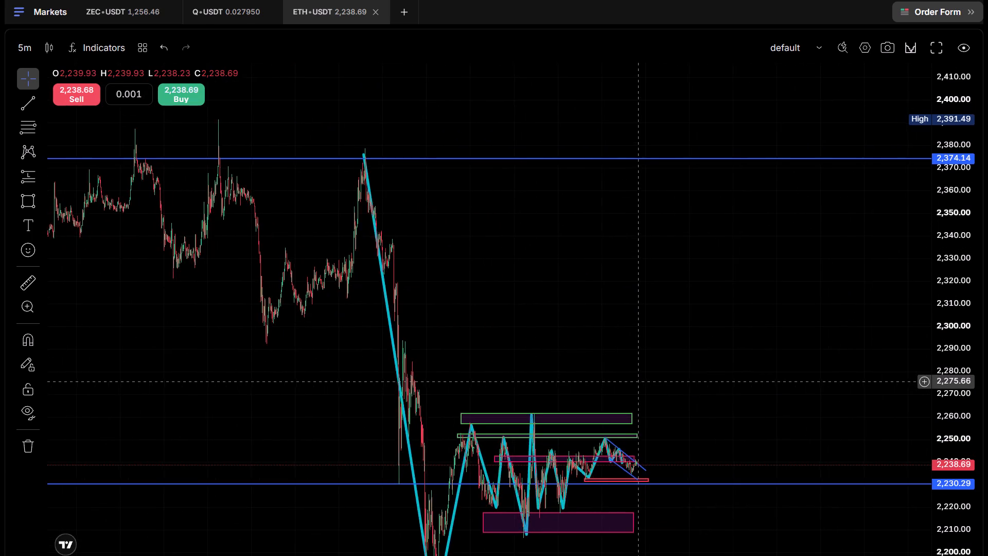
pyautogui.moveTo(637, 381); pyautogui.dragTo(618, 344)
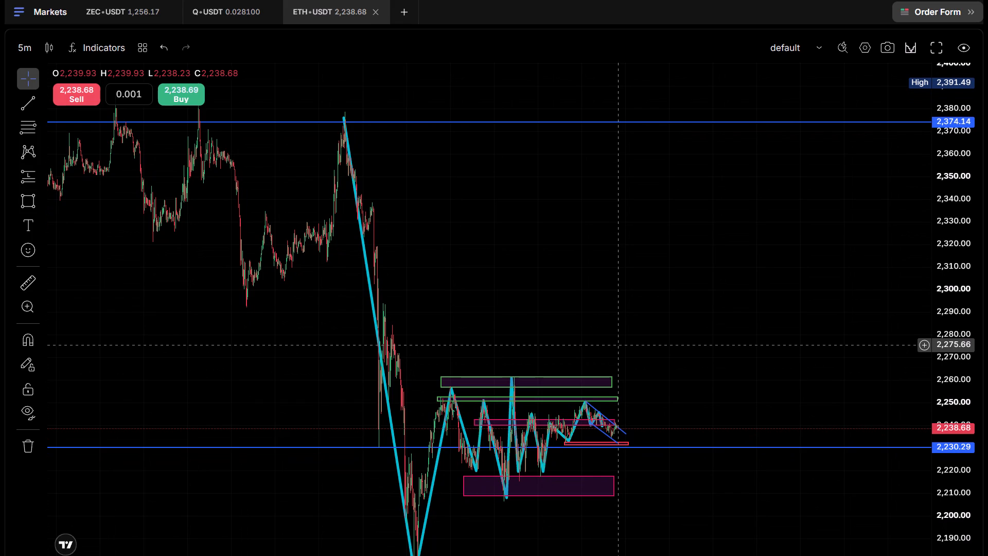
pyautogui.scroll(4, 618, 344)
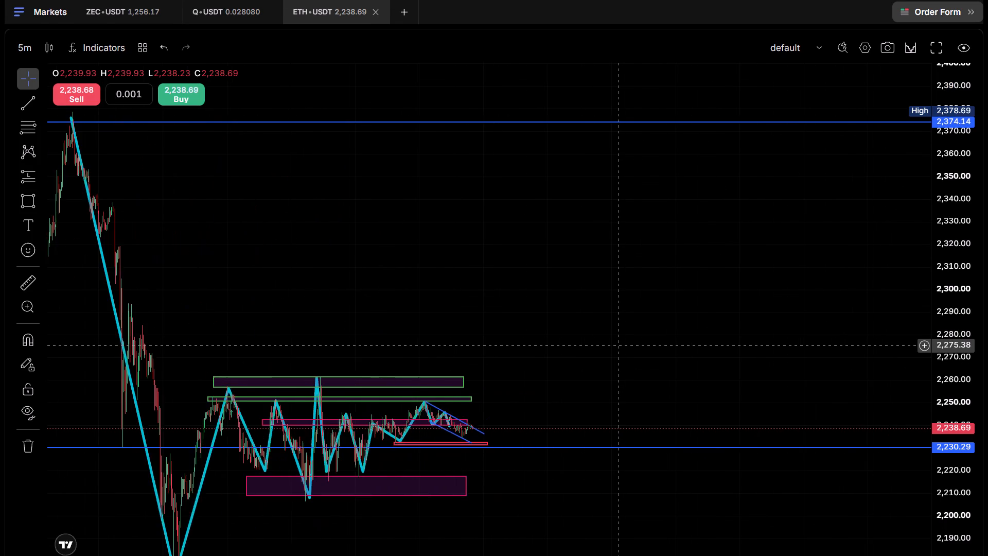
# Examine the ETH-USDT decline from the 2,374.14 level and the falling channel among its surrounding supply and demand zones.
pyautogui.scroll(2, 618, 345)
pyautogui.moveTo(435, 308); pyautogui.dragTo(636, 324)
pyautogui.moveTo(419, 294); pyautogui.dragTo(555, 290)
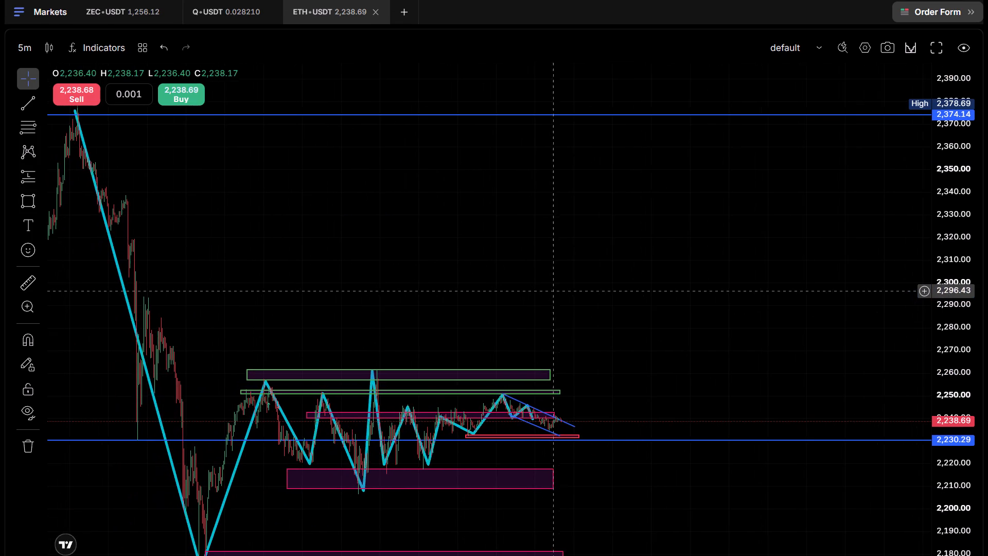
pyautogui.moveTo(555, 290); pyautogui.dragTo(556, 288)
pyautogui.moveTo(400, 218); pyautogui.dragTo(659, 289)
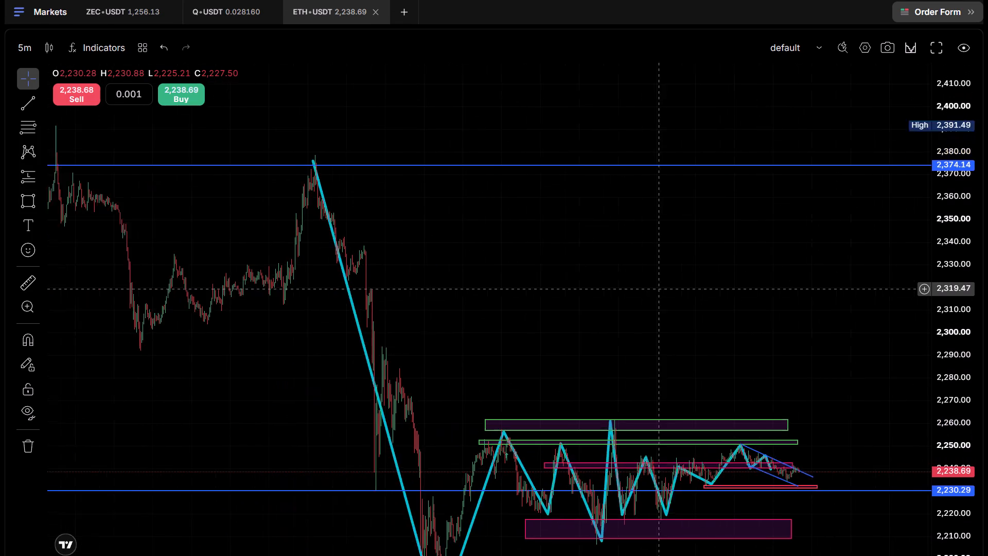
pyautogui.moveTo(659, 289); pyautogui.dragTo(524, 247)
pyautogui.scroll(4, 618, 330)
pyautogui.moveTo(520, 316); pyautogui.dragTo(698, 313)
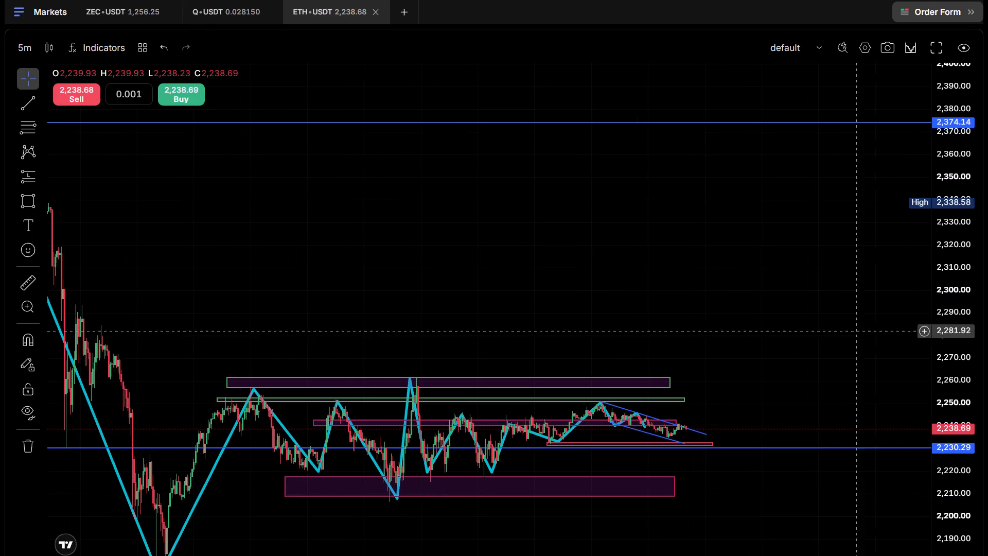
pyautogui.moveTo(966, 389); pyautogui.dragTo(925, 43)
pyautogui.moveTo(688, 439); pyautogui.dragTo(707, 152)
pyautogui.scroll(4, 681, 258)
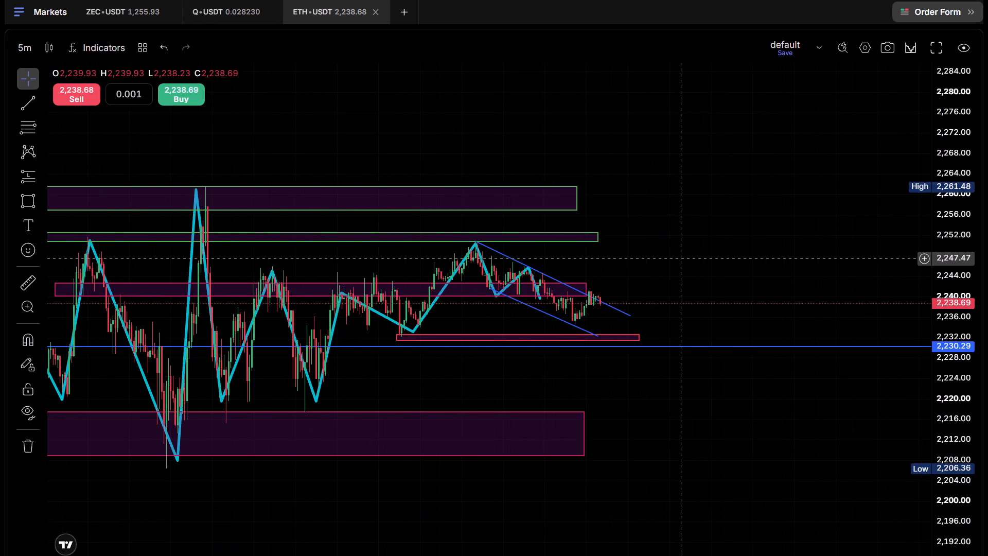
pyautogui.scroll(-4, 682, 257)
# Switch to the SOL-USDT futures chart in the other browser tab and show it full screen.
pyautogui.click(494, 54)
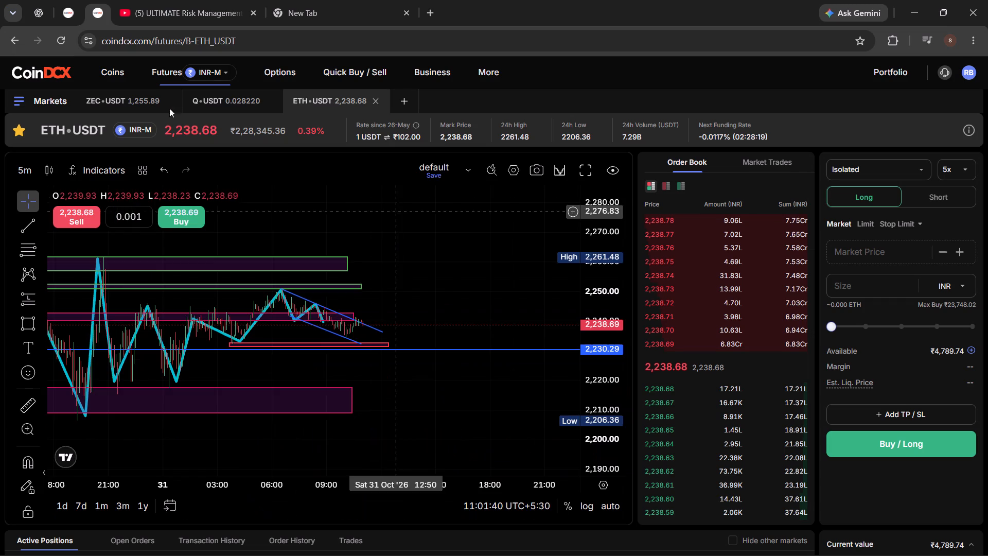
pyautogui.click(65, 3)
pyautogui.scroll(-8, 506, 390)
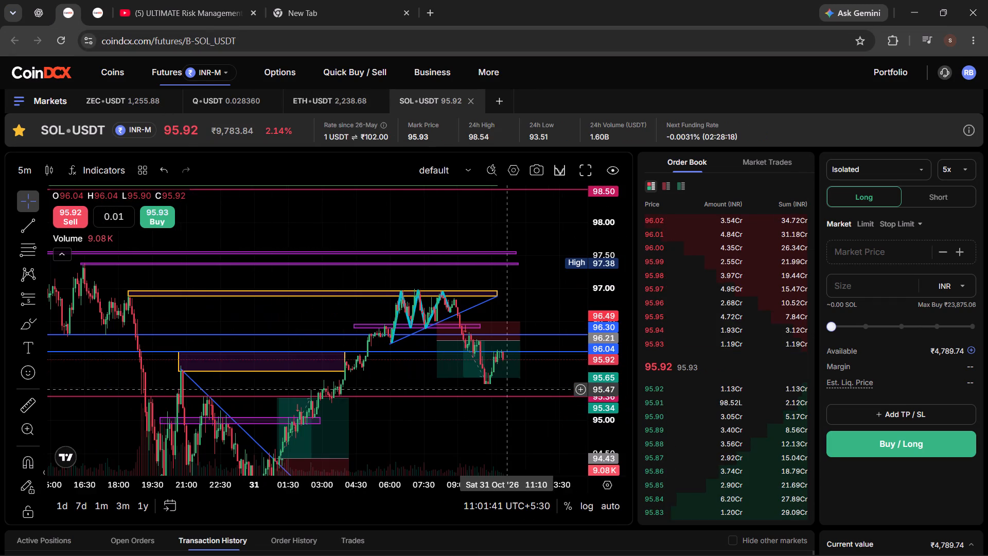
pyautogui.click(583, 167)
# Examine the wider SOL-USDT five-minute history, from the zone above 98.50 down to the 92.24 and 92.17 levels.
pyautogui.scroll(-4, 824, 279)
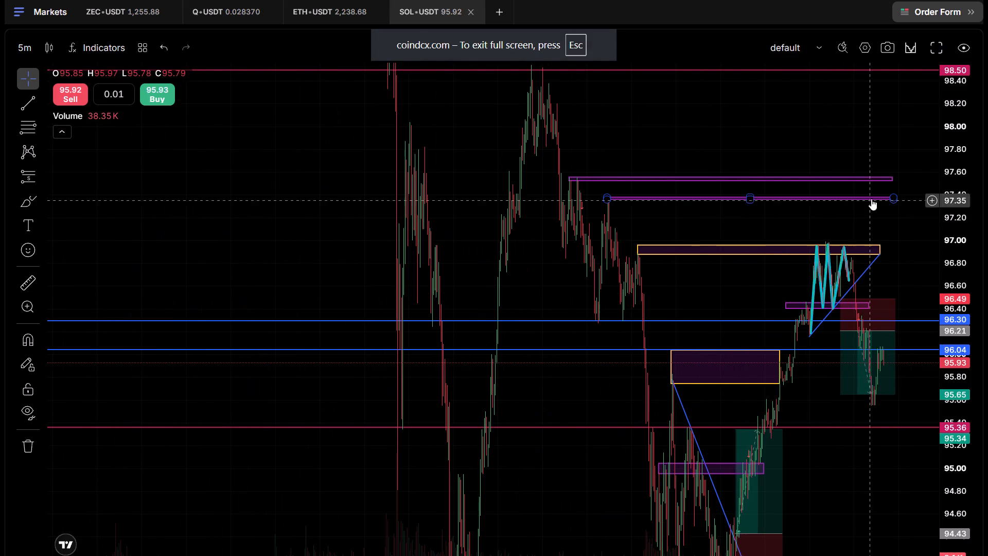
pyautogui.moveTo(949, 132); pyautogui.dragTo(945, 374)
pyautogui.moveTo(857, 435); pyautogui.dragTo(690, 414)
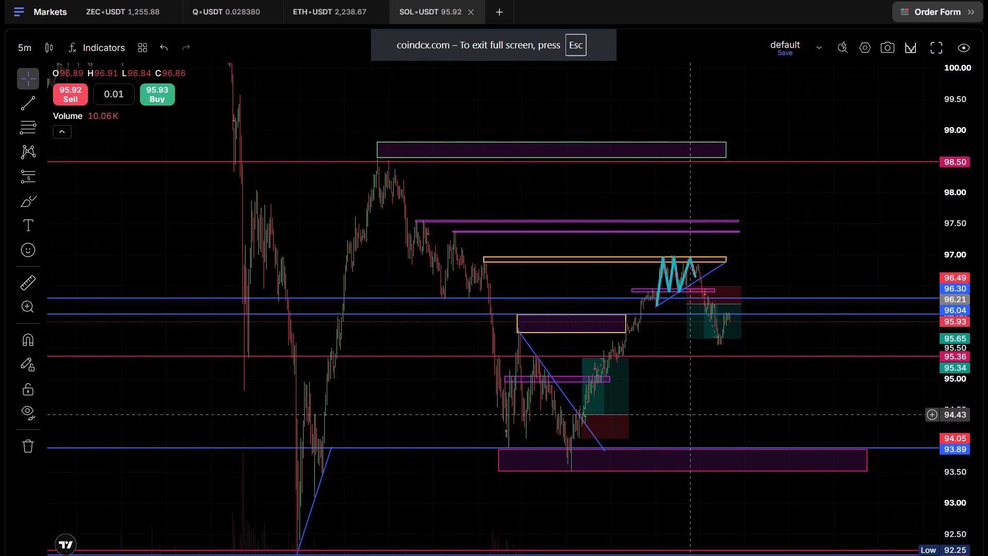
pyautogui.moveTo(690, 414); pyautogui.dragTo(687, 413)
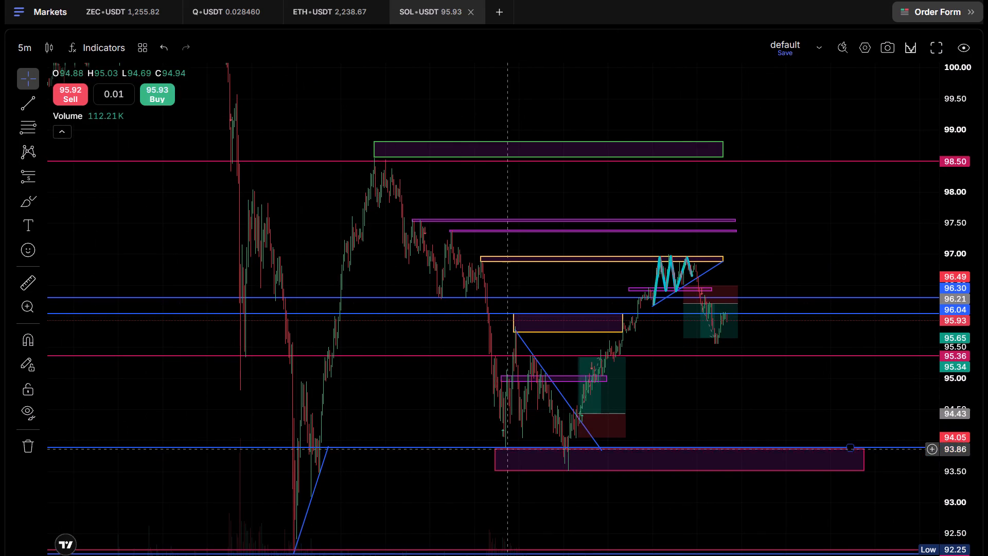
pyautogui.scroll(-3, 788, 379)
pyautogui.moveTo(777, 514); pyautogui.dragTo(700, 493)
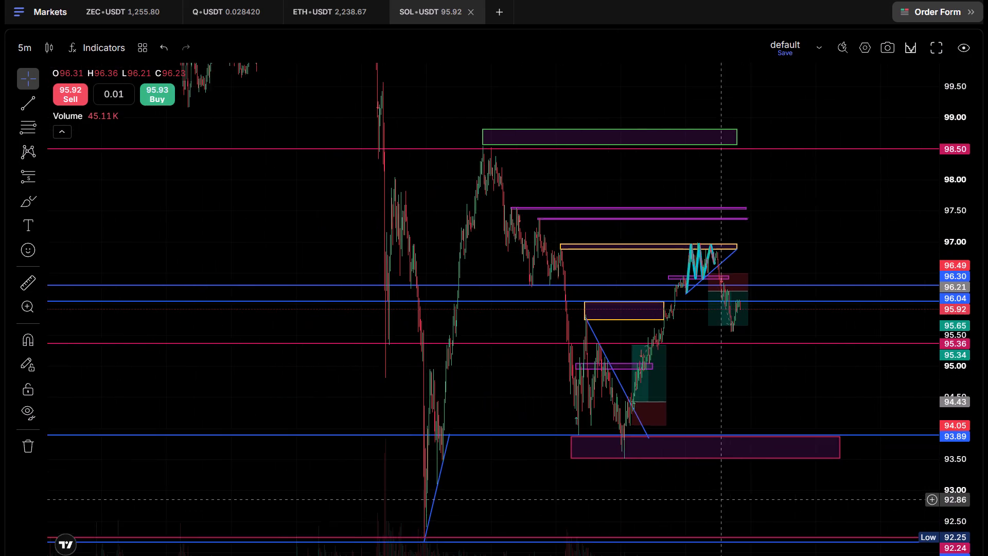
pyautogui.moveTo(700, 493); pyautogui.dragTo(620, 439)
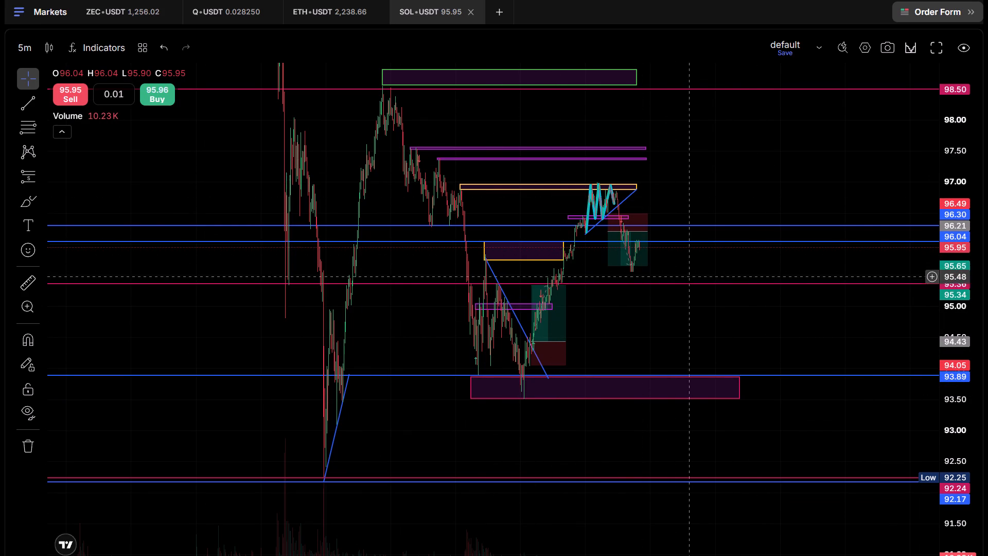
# Examine the recent SOL-USDT candles around the 96.30 and 96.04 levels and the short position drawing.
pyautogui.scroll(7, 637, 285)
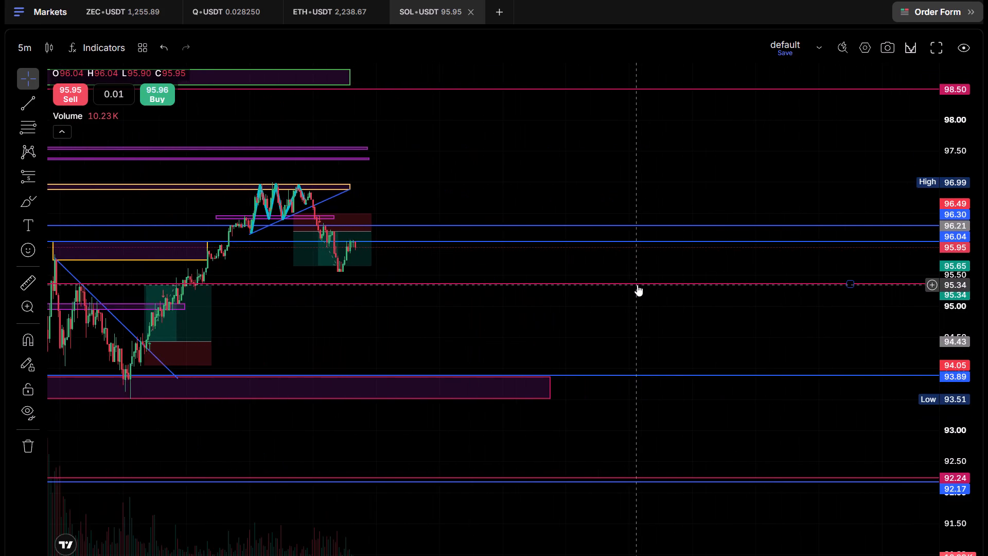
pyautogui.scroll(4, 637, 285)
pyautogui.moveTo(317, 272); pyautogui.dragTo(760, 291)
pyautogui.scroll(3, 643, 292)
pyautogui.moveTo(583, 199); pyautogui.dragTo(681, 227)
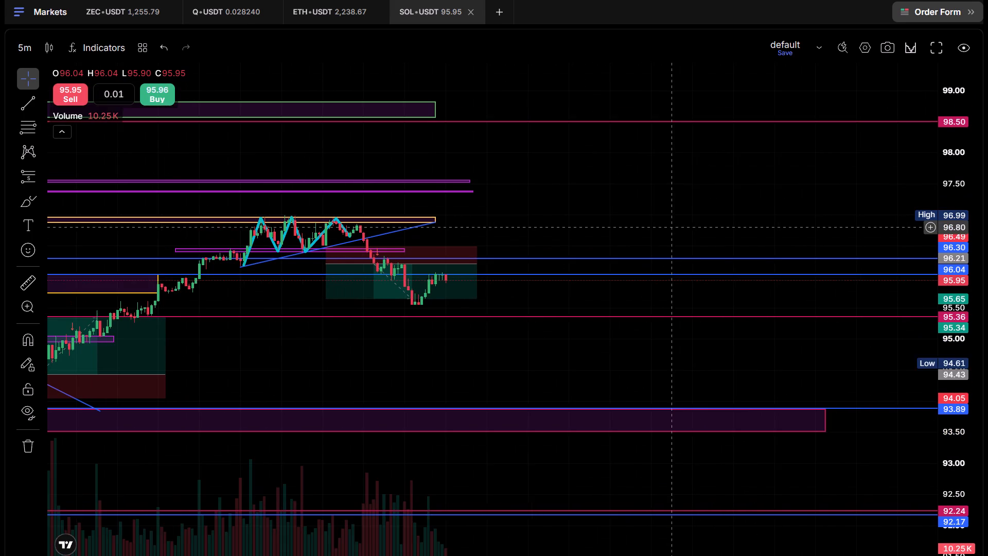
pyautogui.moveTo(681, 227); pyautogui.dragTo(682, 227)
pyautogui.scroll(3, 540, 242)
pyautogui.moveTo(505, 189); pyautogui.dragTo(699, 230)
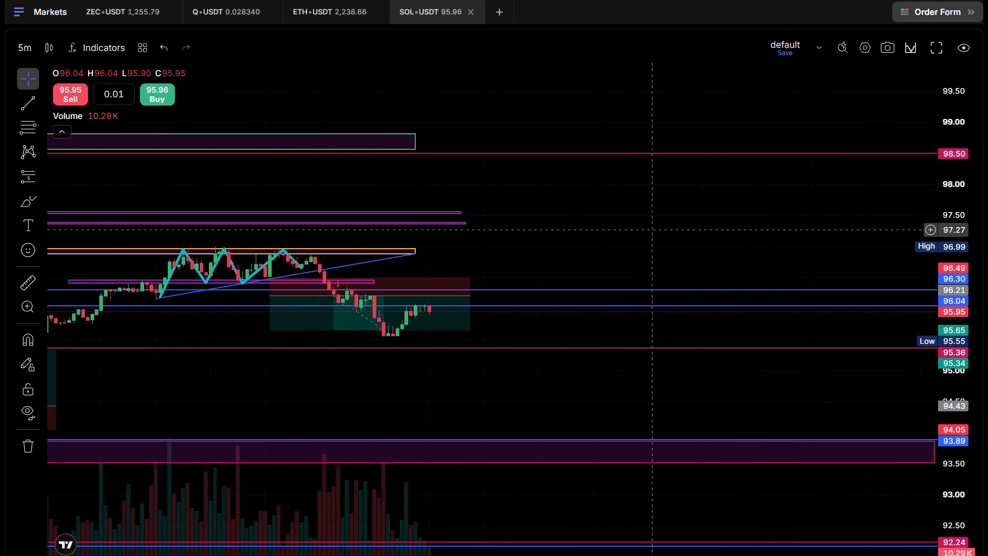
pyautogui.moveTo(699, 230); pyautogui.dragTo(746, 230)
# Draw a descending trend line on SOL-USDT from the last swing high at about 96.88 down to about 95.36.
pyautogui.scroll(-2, 756, 226)
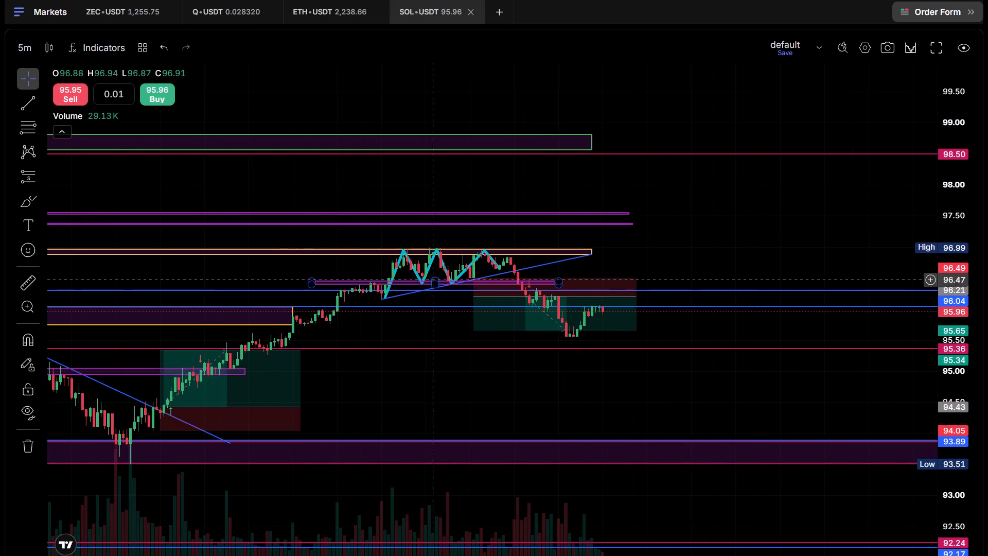
pyautogui.click(21, 109)
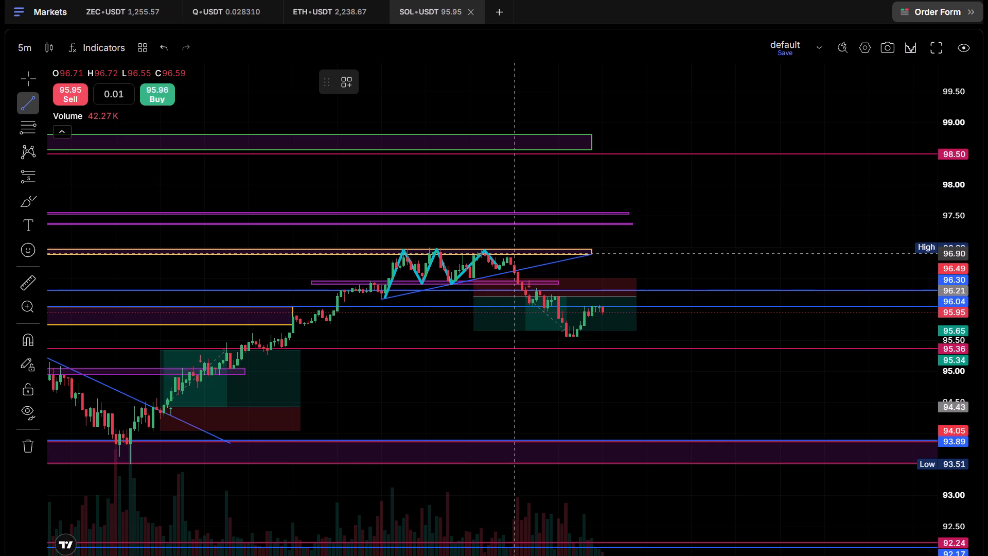
pyautogui.click(511, 254)
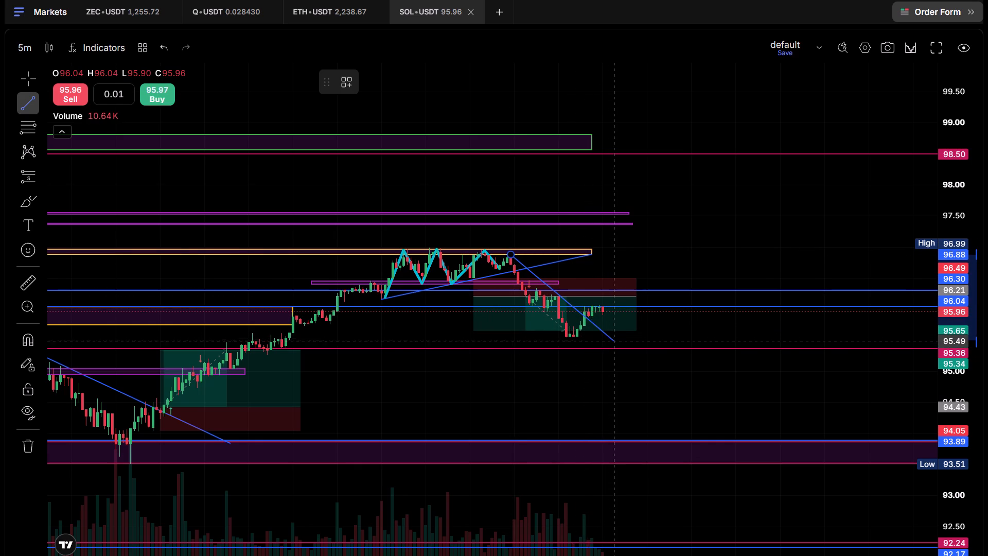
pyautogui.click(623, 349)
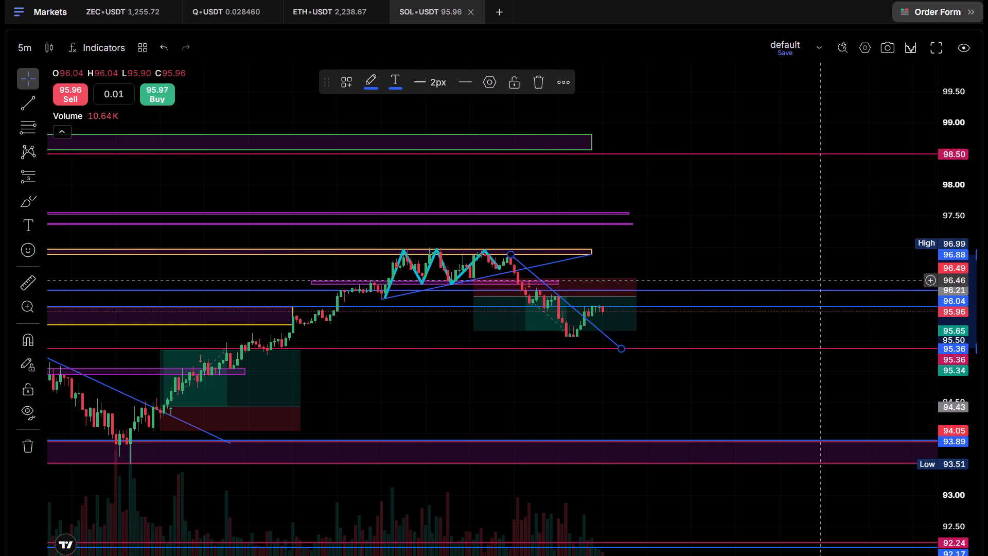
# Delete the short position drawing with its entry at 96.21 from the SOL-USDT chart.
pyautogui.click(535, 325)
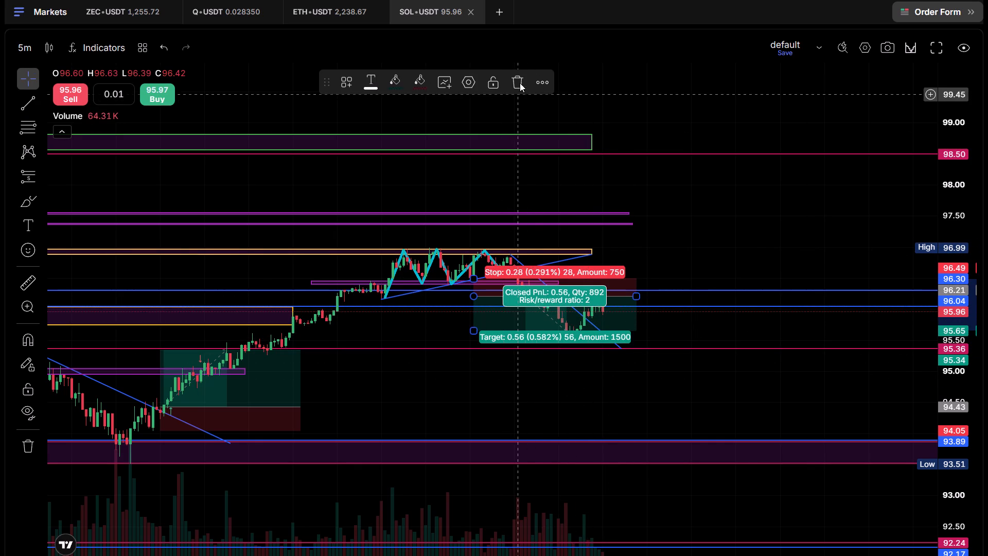
pyautogui.click(520, 83)
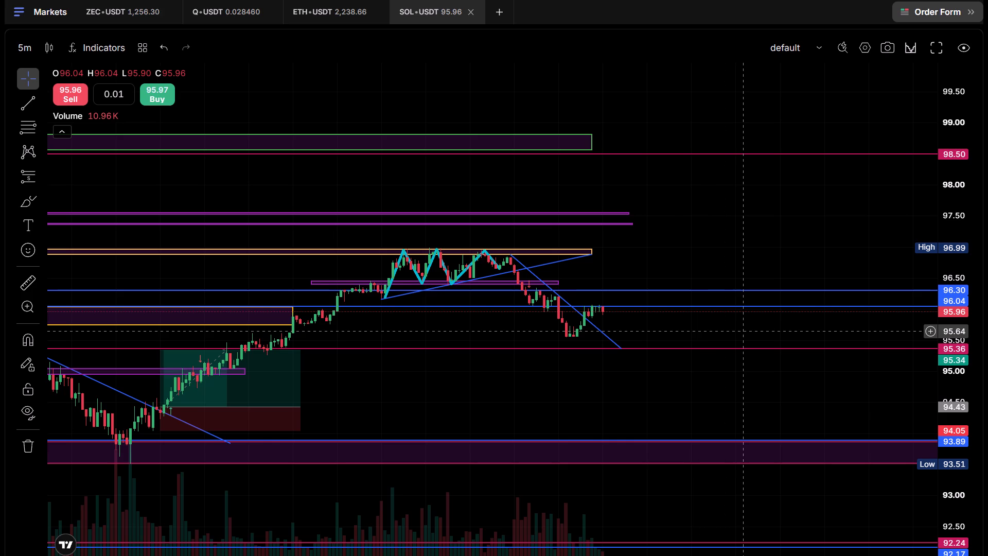
# Delete the long position drawing with its entry at 94.43 from the SOL-USDT chart.
pyautogui.scroll(-3, 751, 334)
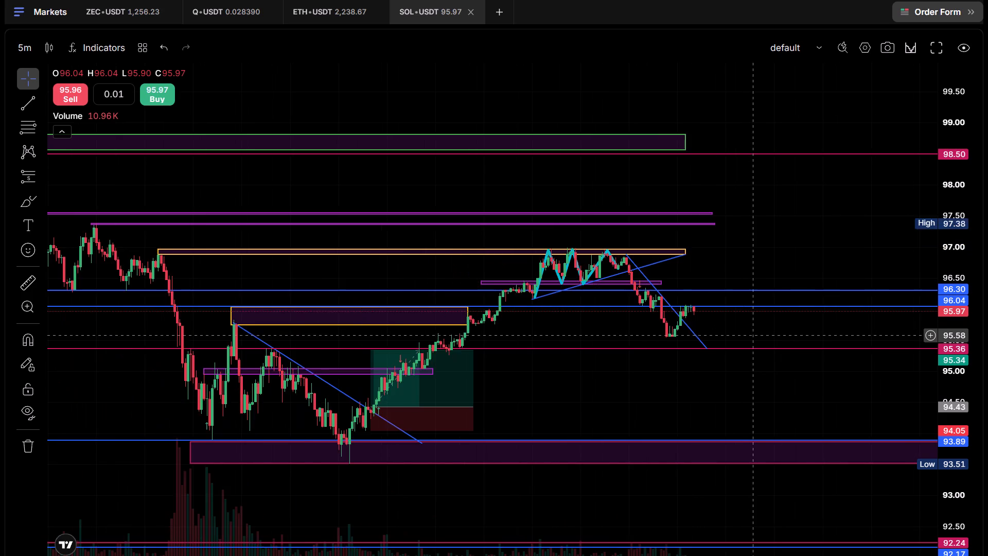
pyautogui.scroll(-3, 752, 337)
pyautogui.moveTo(781, 383); pyautogui.dragTo(629, 371)
pyautogui.scroll(-2, 629, 371)
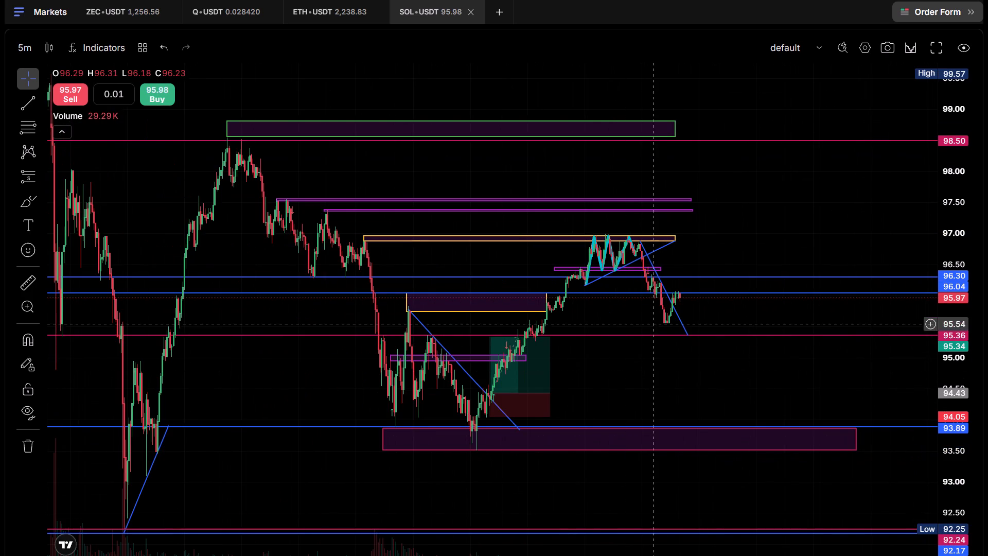
pyautogui.moveTo(714, 374); pyautogui.dragTo(644, 376)
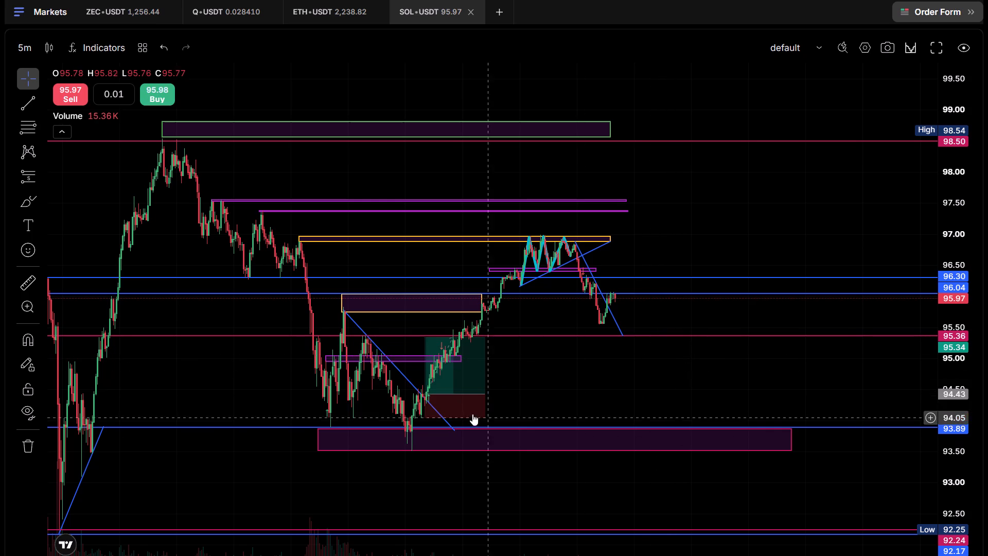
pyautogui.click(460, 389)
pyautogui.click(524, 82)
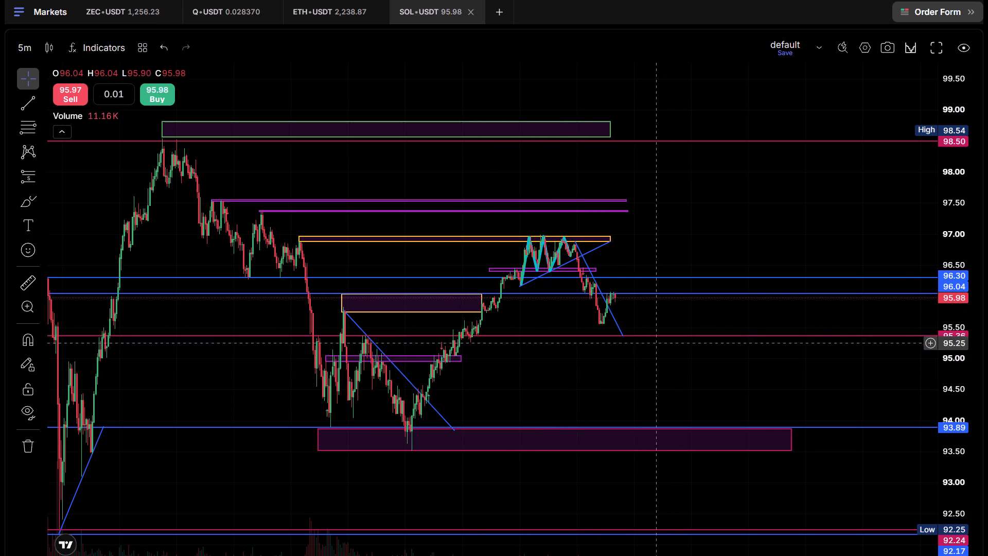
# Examine the recent SOL-USDT candles near the new descending trend line and the 95.36 level.
pyautogui.scroll(1, 656, 370)
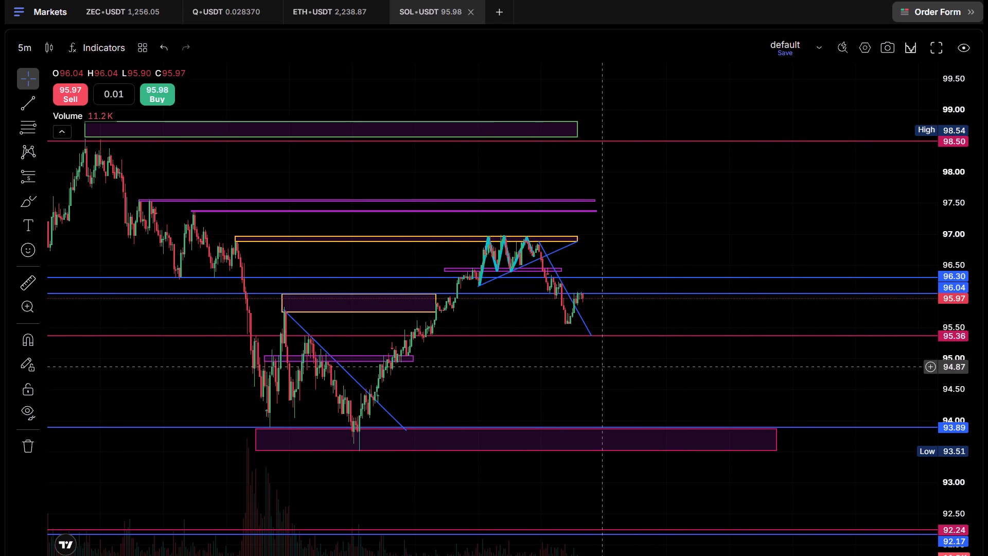
pyautogui.scroll(2, 603, 369)
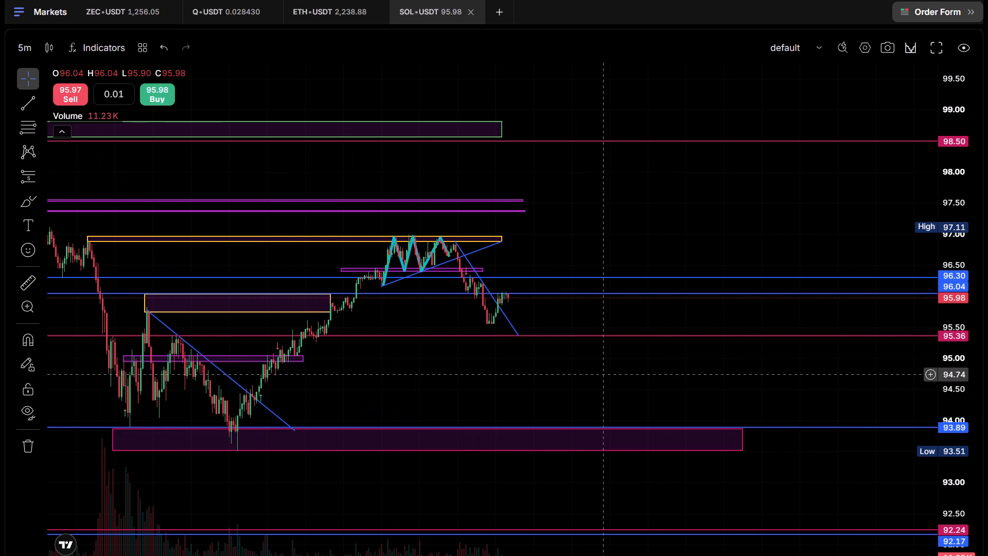
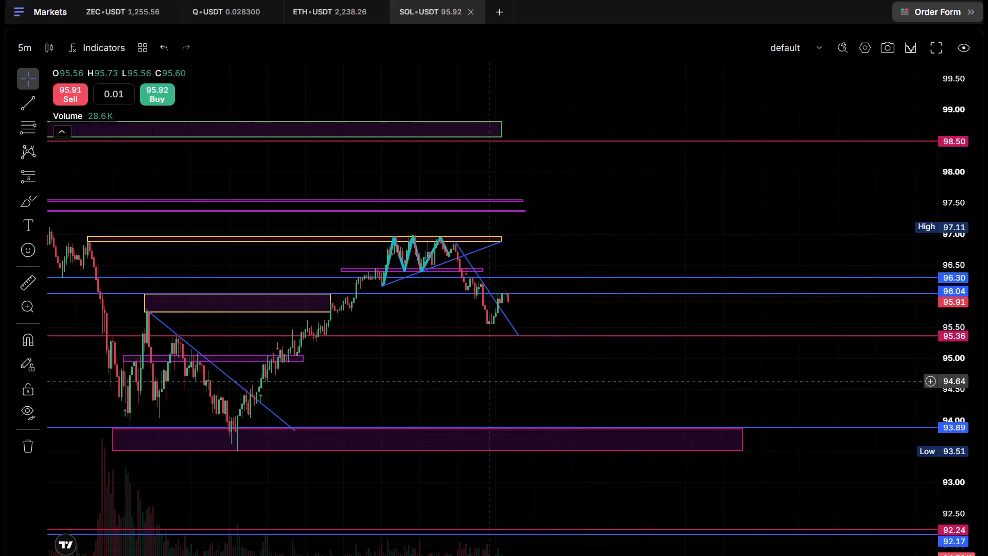
# Examine the wider SOL-USDT price history, from the swing highs above 103 down to the low near 92.25.
pyautogui.scroll(3, 466, 376)
pyautogui.scroll(-2, 482, 385)
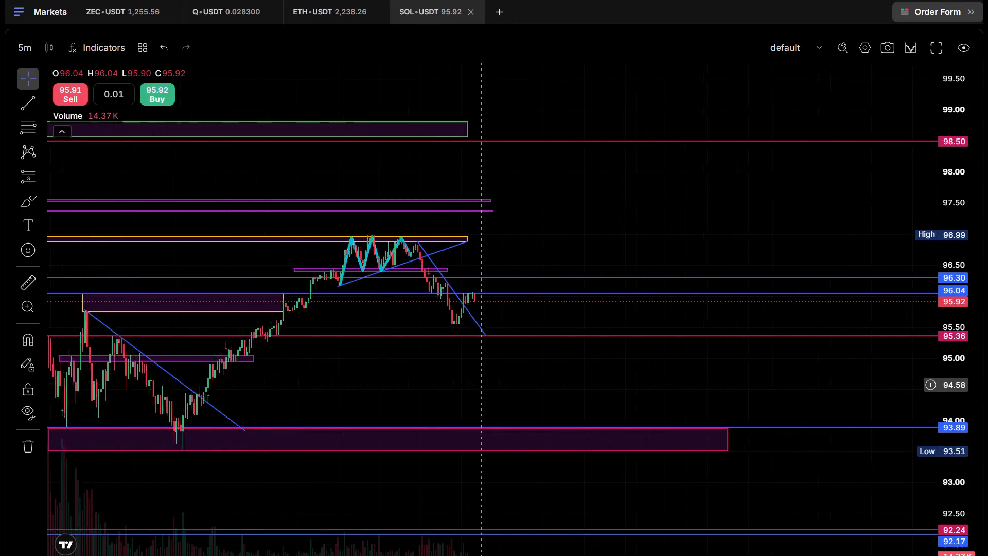
pyautogui.scroll(-6, 482, 385)
pyautogui.scroll(2, 631, 385)
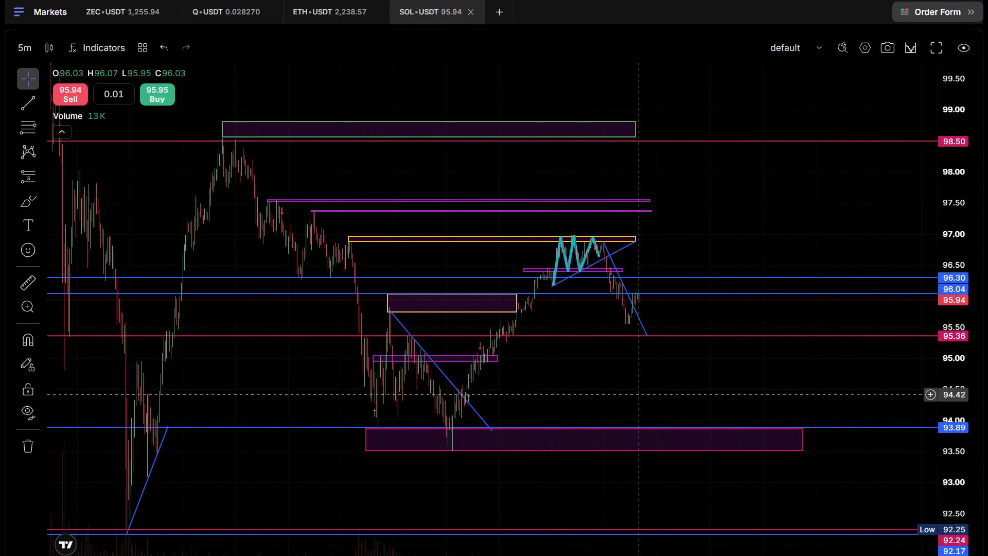
pyautogui.scroll(-3, 650, 391)
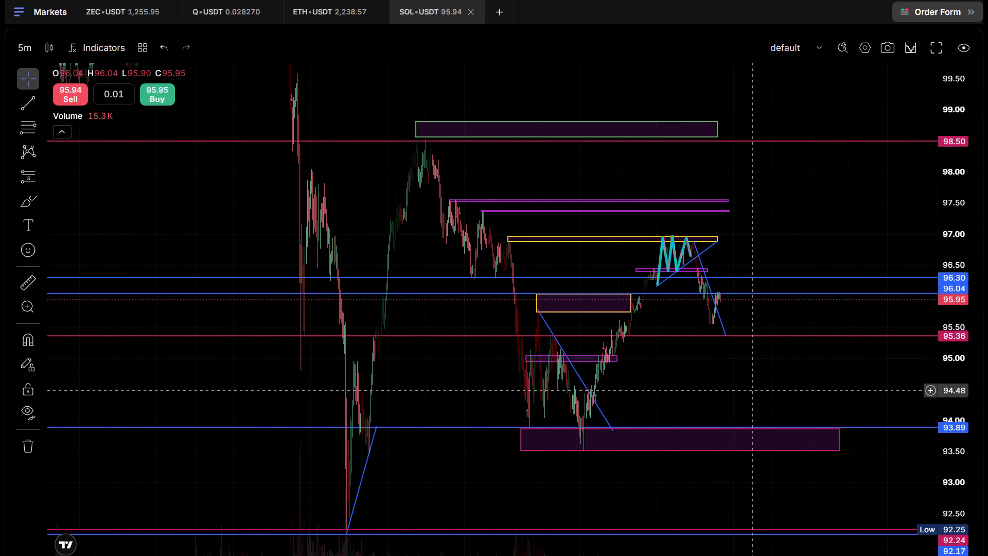
pyautogui.moveTo(475, 371); pyautogui.dragTo(546, 437)
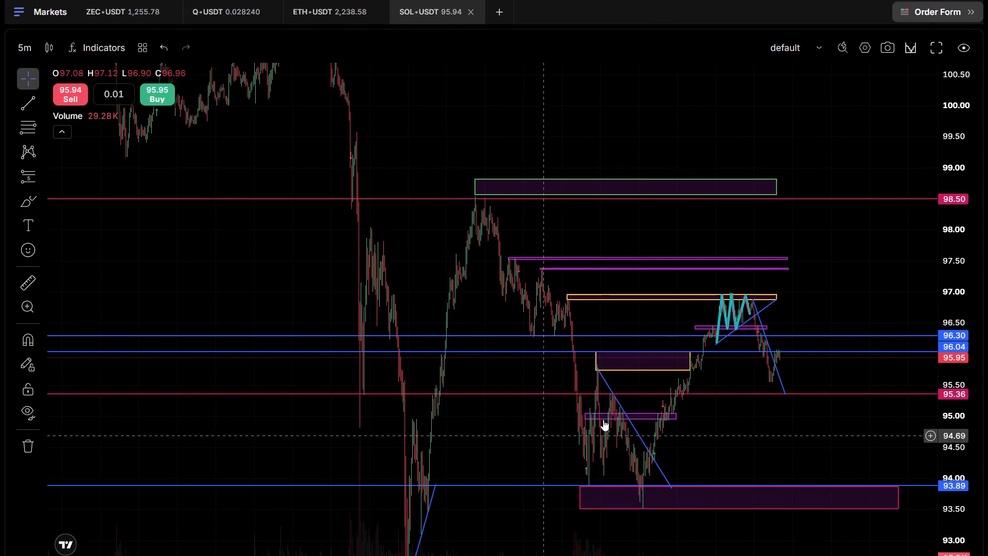
pyautogui.moveTo(952, 153); pyautogui.dragTo(977, 353)
pyautogui.moveTo(286, 224); pyautogui.dragTo(423, 250)
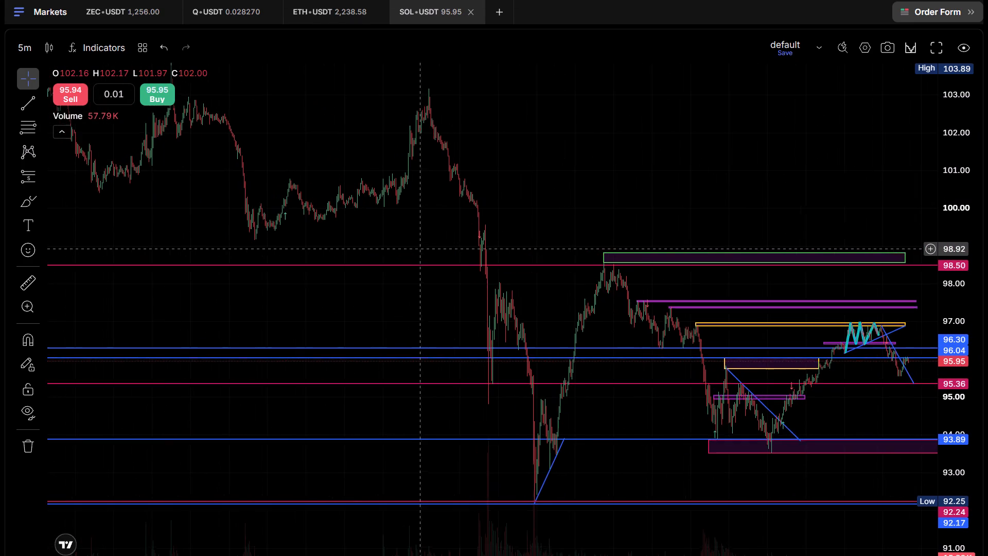
pyautogui.moveTo(423, 250); pyautogui.dragTo(427, 252)
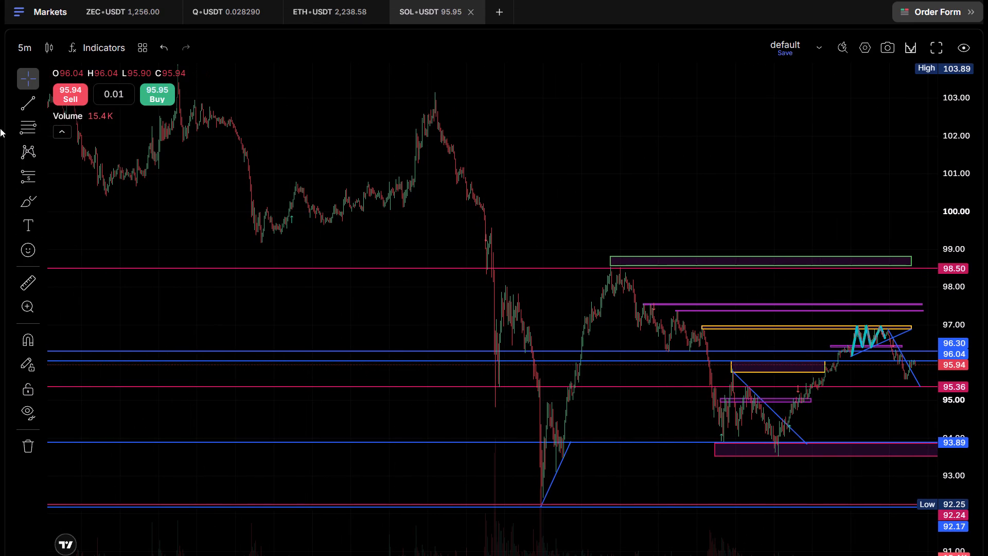
# Start a polyline at the SOL-USDT swing high near 103.2, tracing the major swings down to the low at about 92.3.
pyautogui.click(28, 102)
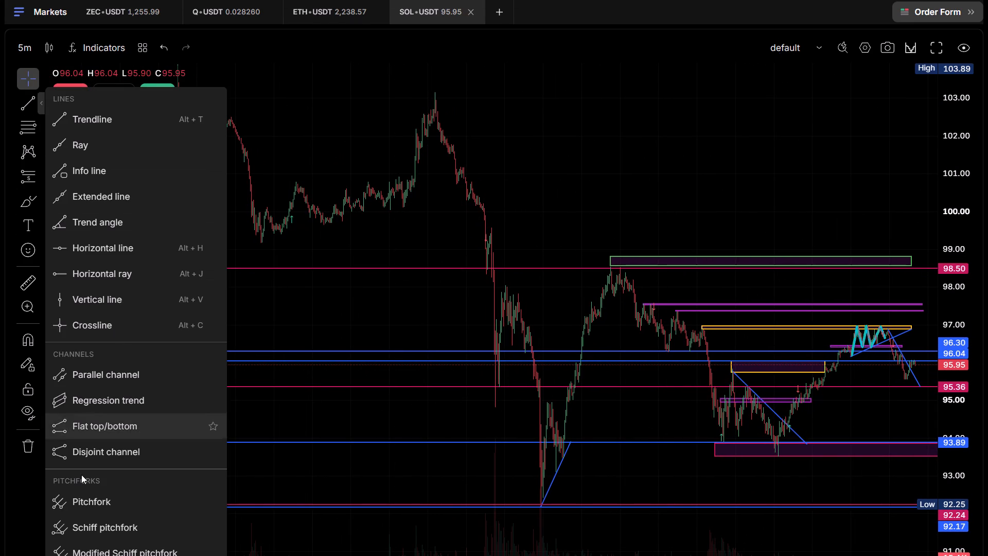
pyautogui.click(28, 206)
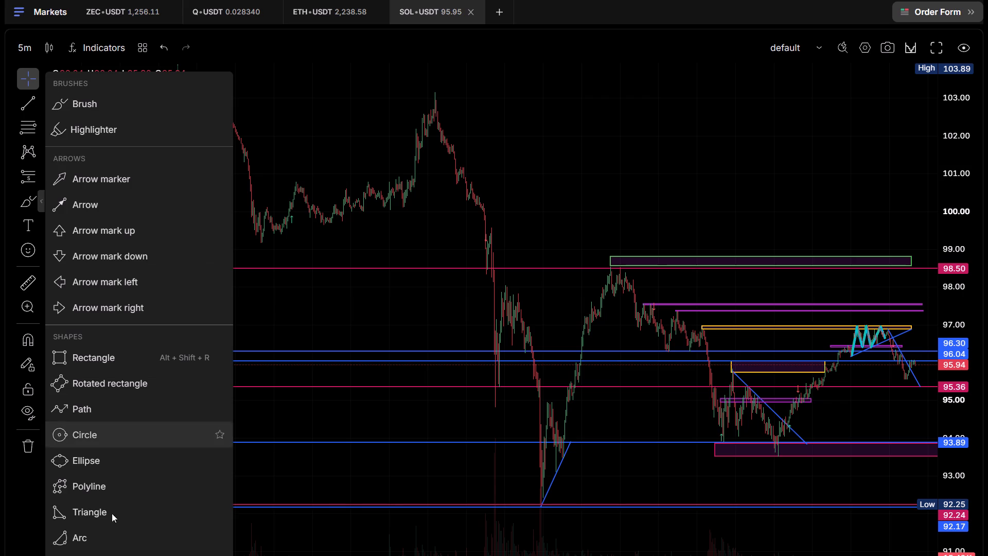
pyautogui.click(92, 491)
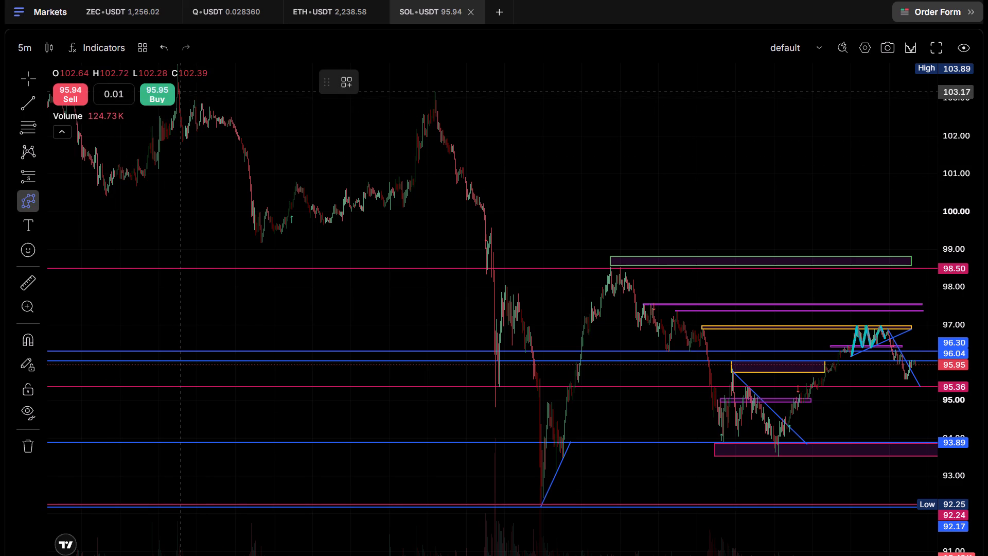
pyautogui.click(181, 88)
pyautogui.click(265, 240)
pyautogui.click(302, 178)
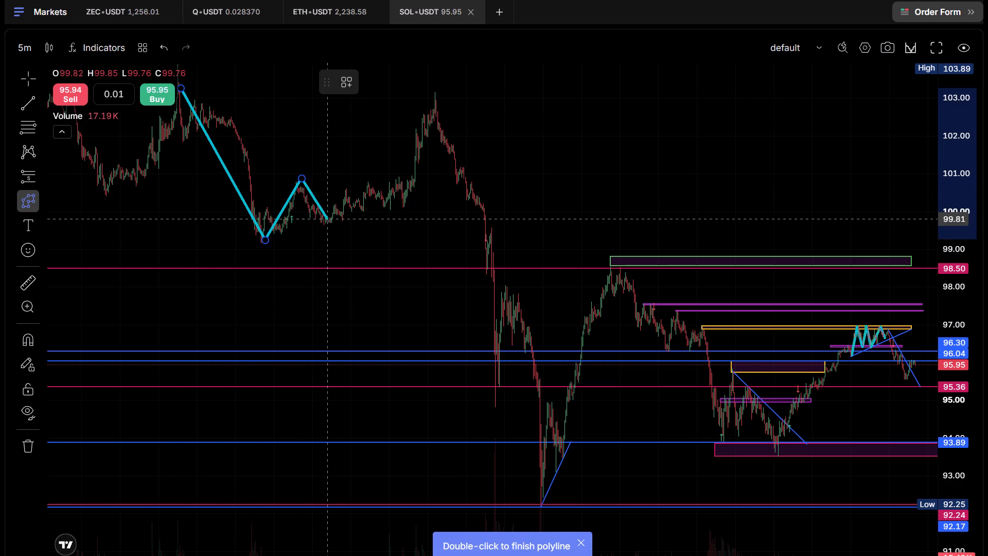
pyautogui.click(327, 223)
pyautogui.click(440, 90)
pyautogui.moveTo(489, 406); pyautogui.dragTo(493, 398)
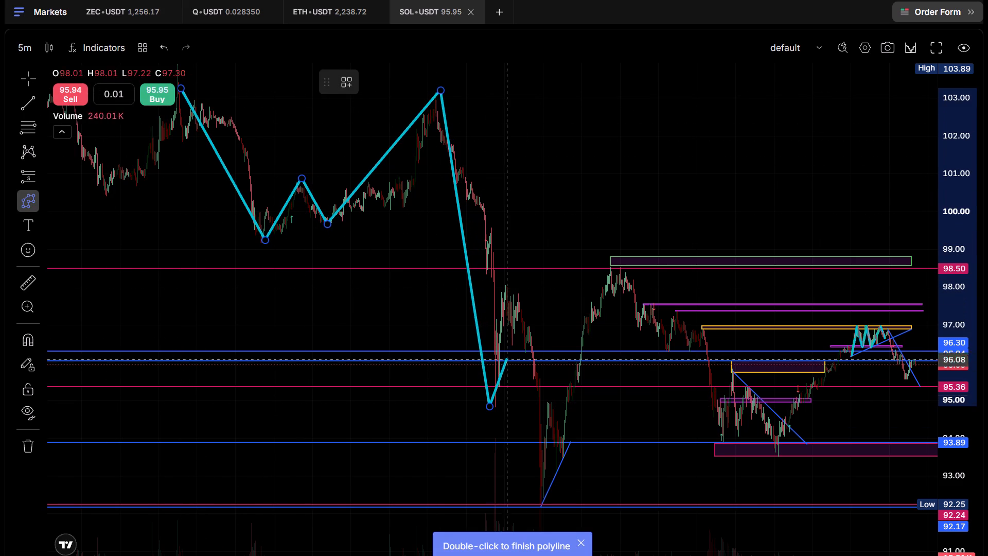
pyautogui.click(518, 298)
pyautogui.moveTo(538, 503); pyautogui.dragTo(539, 498)
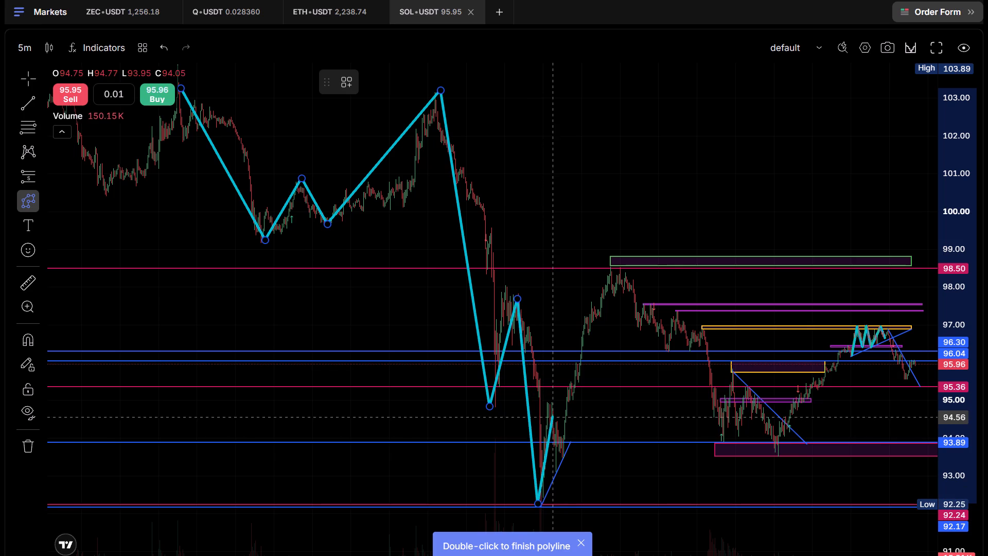
# Continue the polyline from the 92.3 low through the 98.6 high and 93.7 low, and finish it at about 97.1.
pyautogui.click(554, 407)
pyautogui.click(559, 458)
pyautogui.click(616, 264)
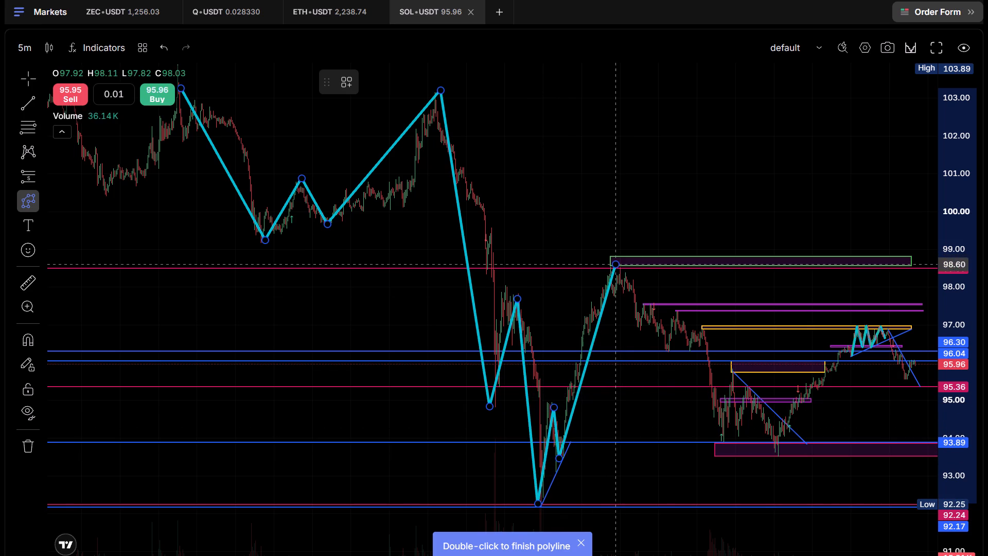
pyautogui.click(666, 350)
pyautogui.click(677, 309)
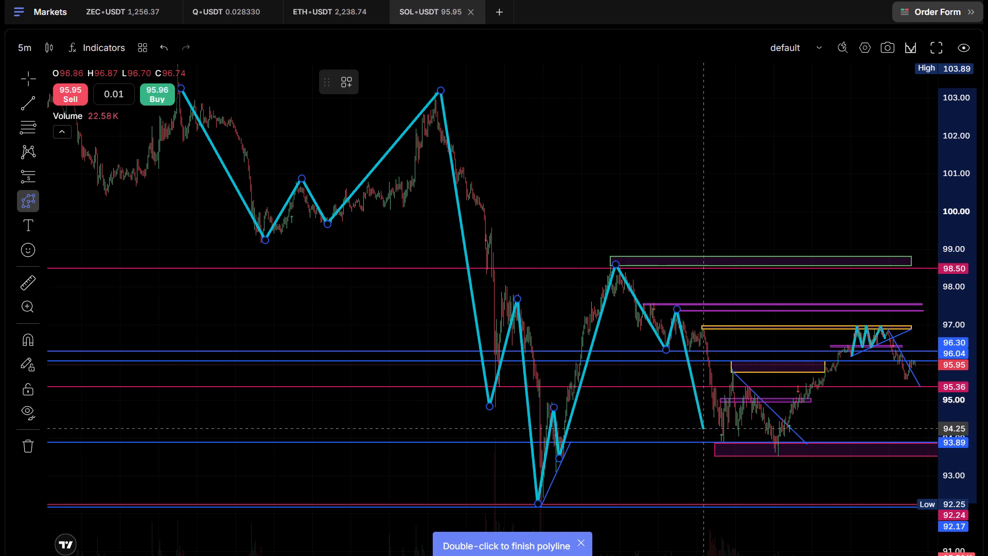
pyautogui.click(728, 442)
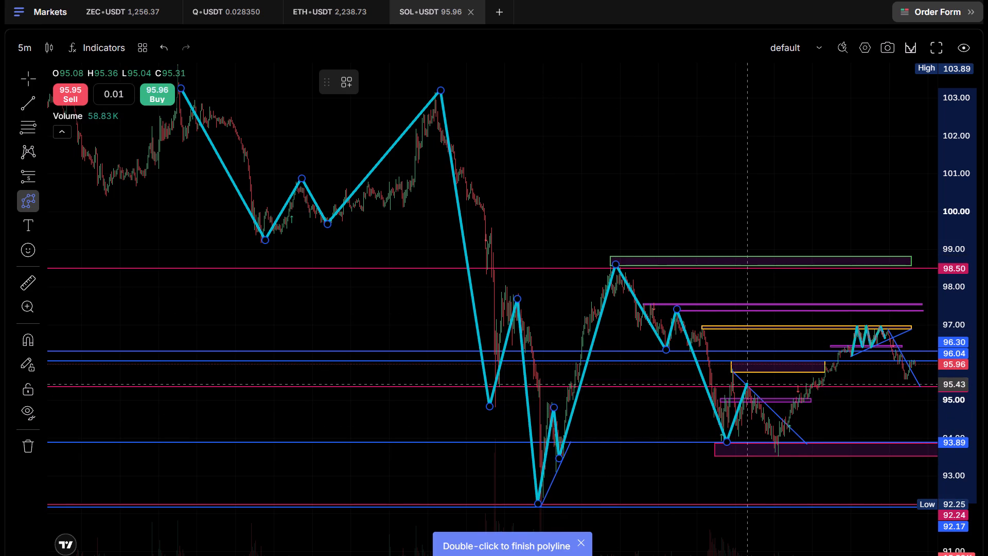
pyautogui.click(748, 384)
pyautogui.click(776, 451)
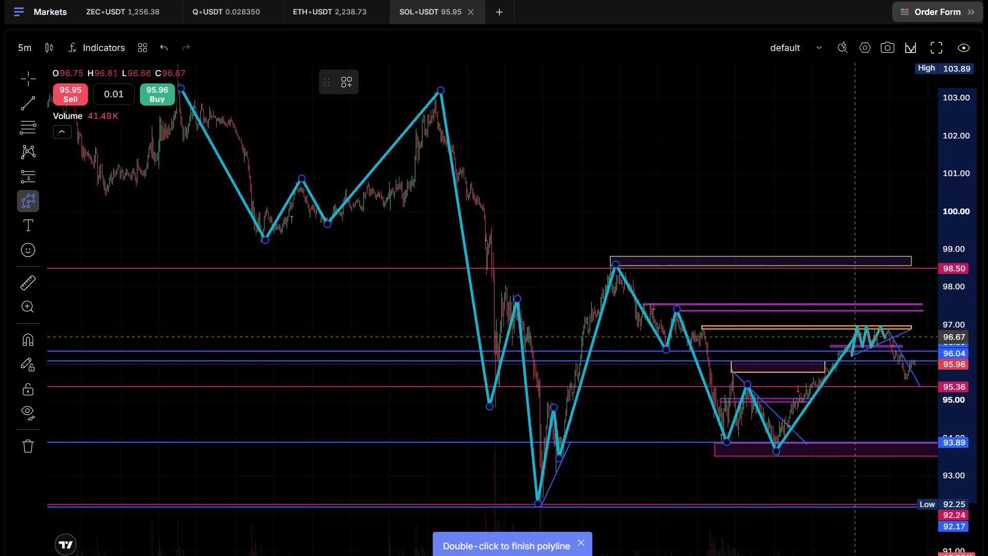
pyautogui.doubleClick(871, 322)
# Examine the SOL-USDT swing structure along the new polyline against the marked zones and horizontal levels.
pyautogui.moveTo(875, 185); pyautogui.dragTo(810, 184)
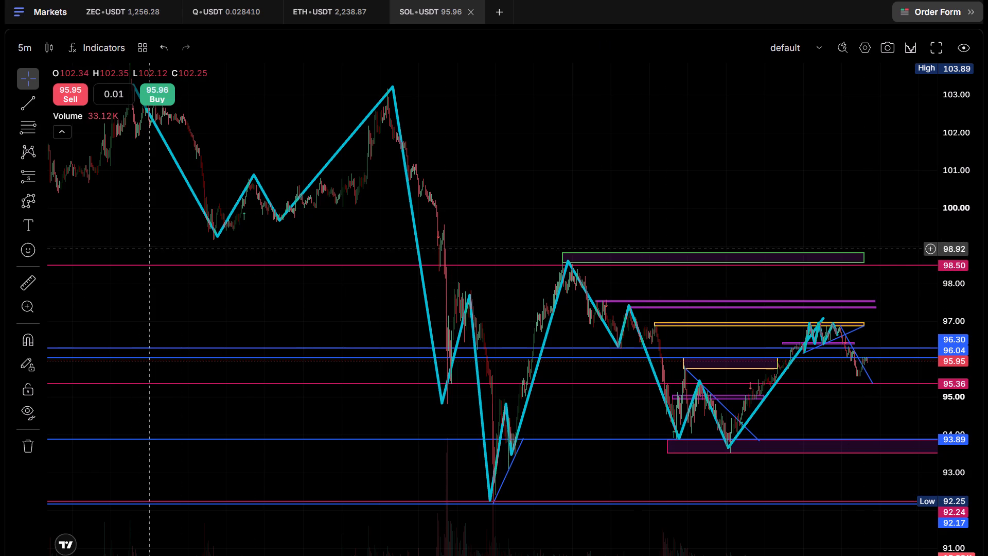
pyautogui.moveTo(140, 242); pyautogui.dragTo(610, 320)
pyautogui.moveTo(330, 252); pyautogui.dragTo(67, 143)
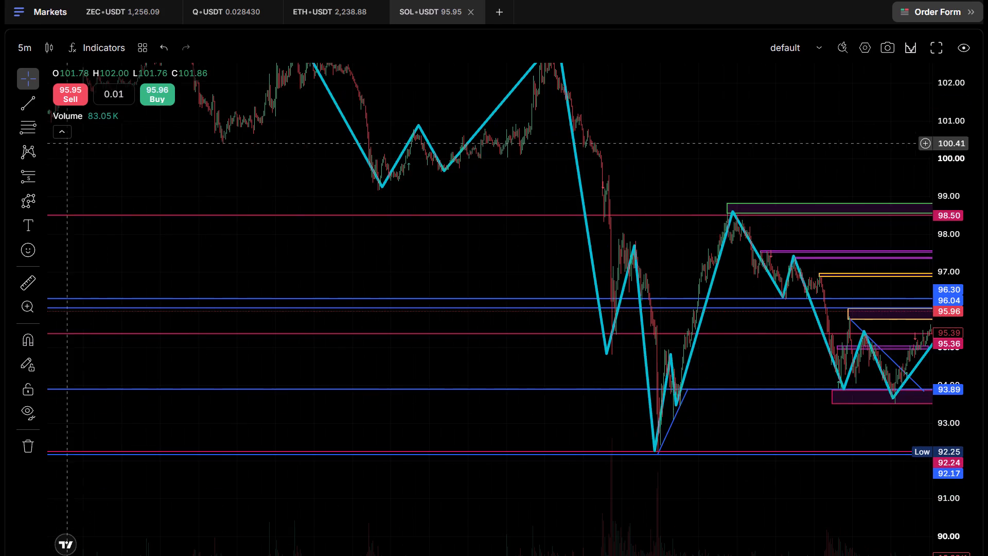
pyautogui.moveTo(739, 156); pyautogui.dragTo(482, 182)
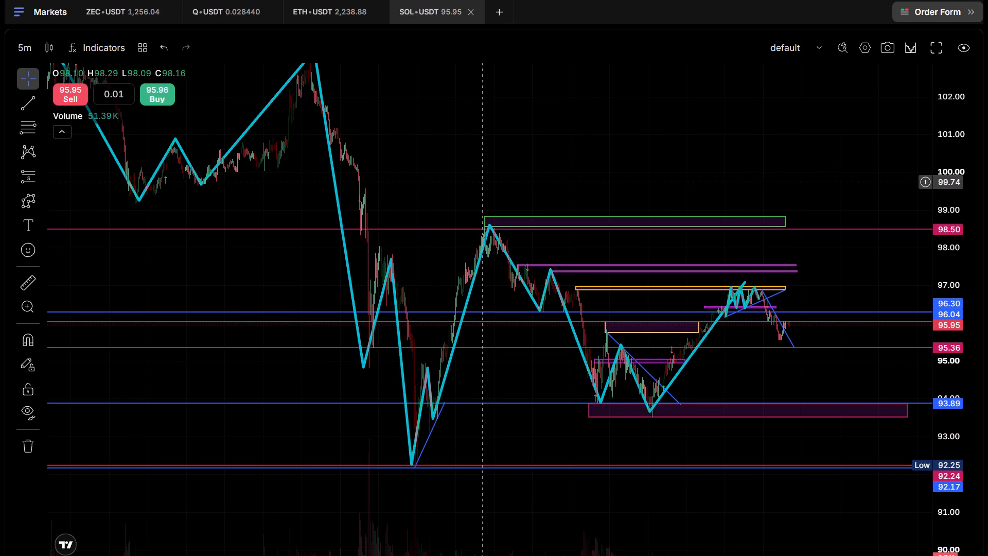
pyautogui.moveTo(466, 136); pyautogui.dragTo(599, 151)
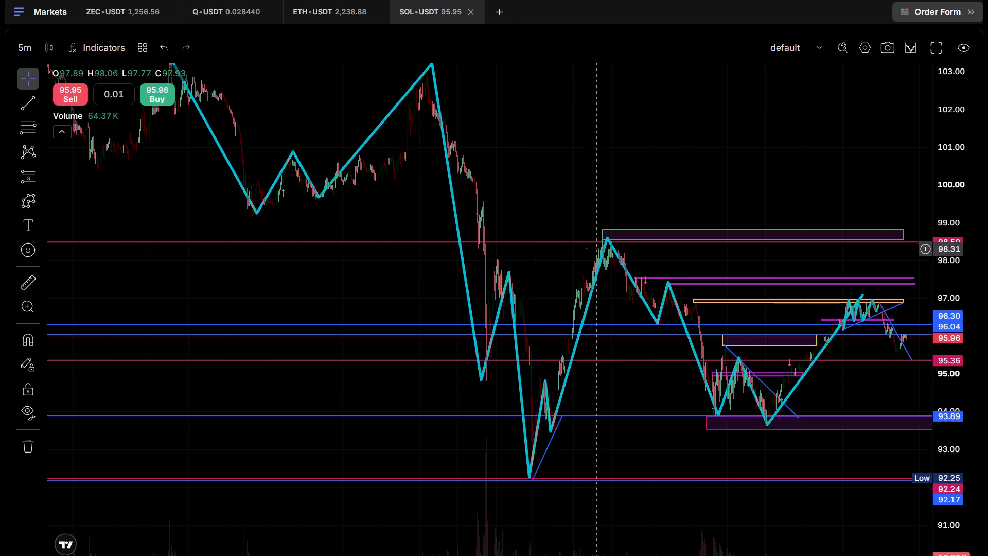
pyautogui.moveTo(767, 164); pyautogui.dragTo(631, 141)
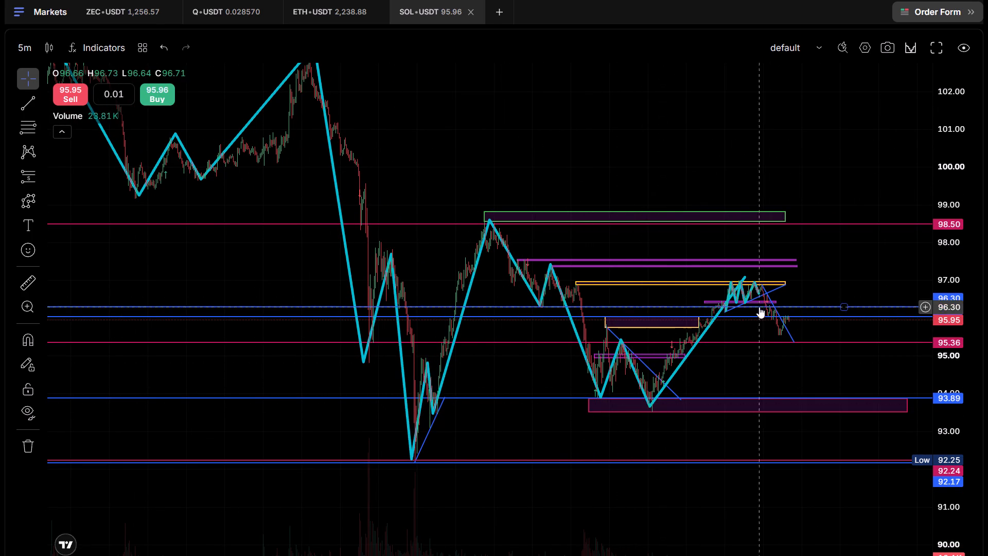
pyautogui.moveTo(823, 377); pyautogui.dragTo(803, 379)
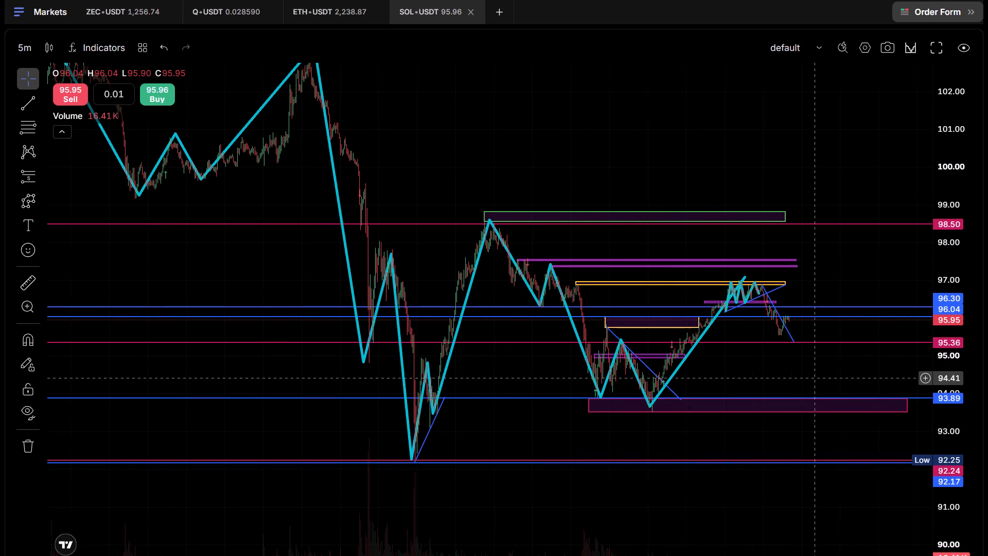
pyautogui.moveTo(803, 379); pyautogui.dragTo(753, 379)
pyautogui.scroll(4, 743, 379)
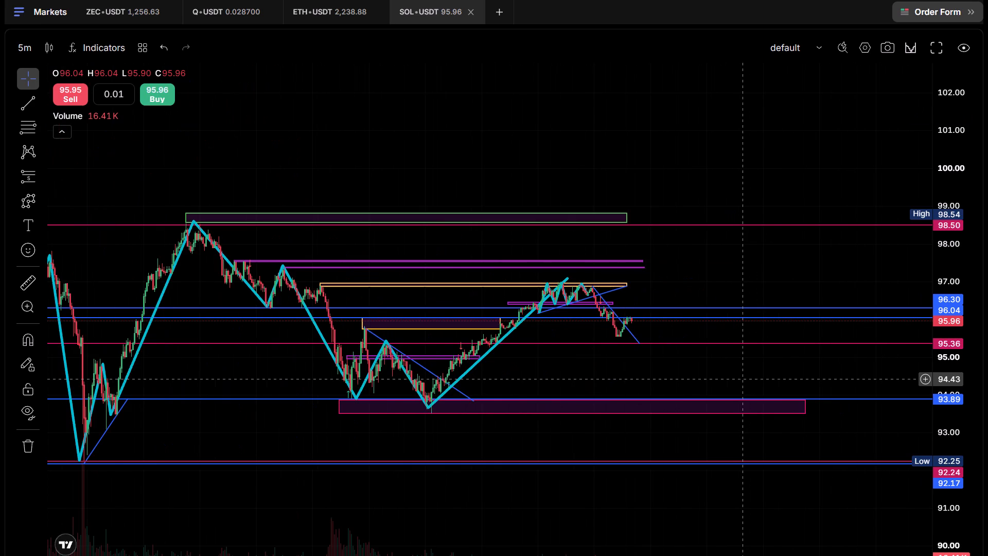
pyautogui.scroll(4, 743, 379)
pyautogui.scroll(-3, 743, 379)
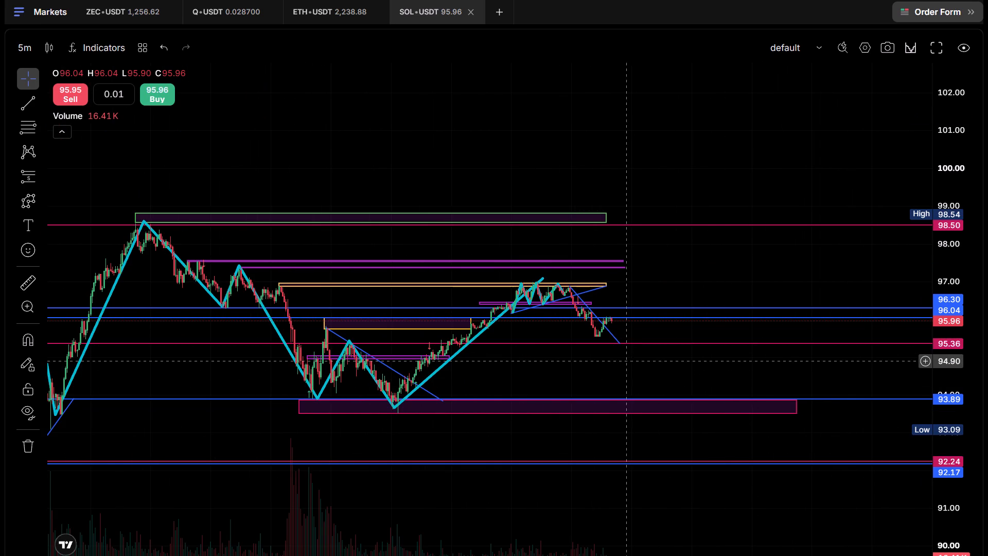
pyautogui.scroll(-2, 646, 453)
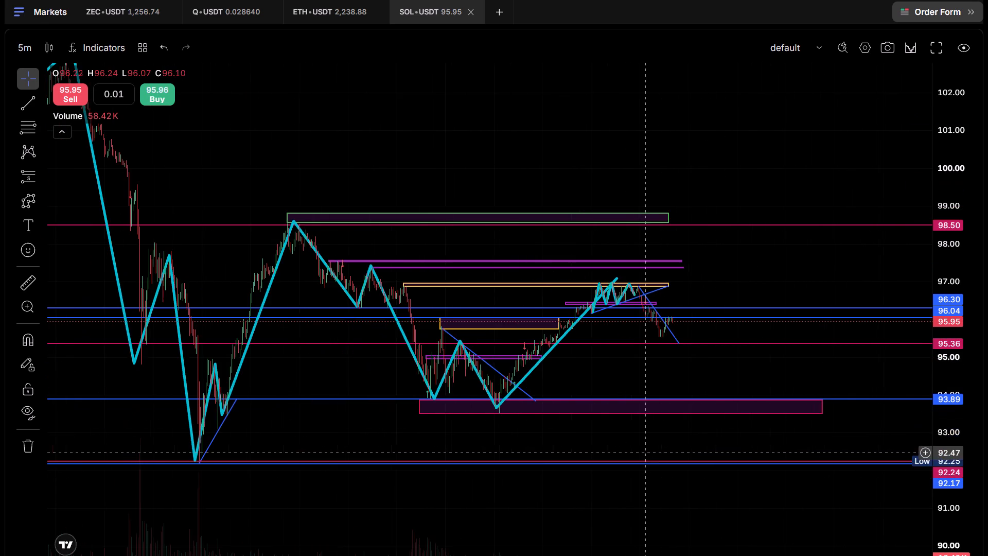
pyautogui.moveTo(689, 493); pyautogui.dragTo(603, 481)
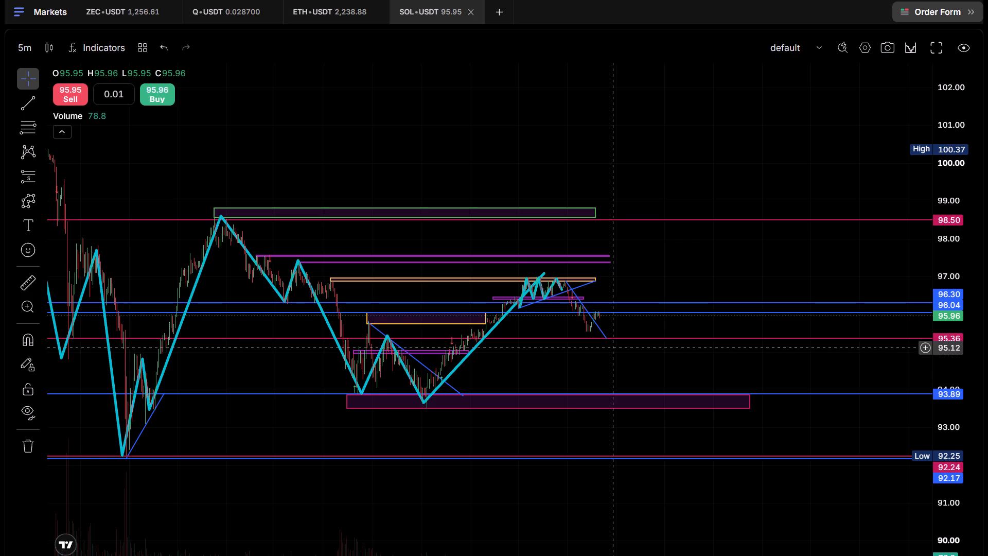
# Examine the recent SOL-USDT candles between the orange zone near 96.9 and the 95.36 level at closer zoom.
pyautogui.scroll(5, 602, 342)
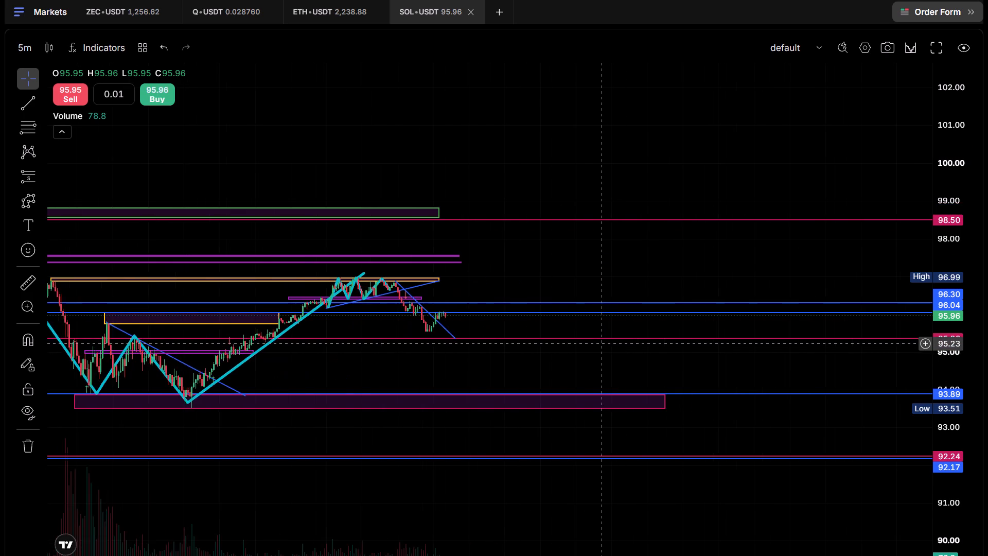
pyautogui.moveTo(505, 277); pyautogui.dragTo(632, 275)
pyautogui.moveTo(948, 326); pyautogui.dragTo(922, 87)
pyautogui.scroll(2, 633, 269)
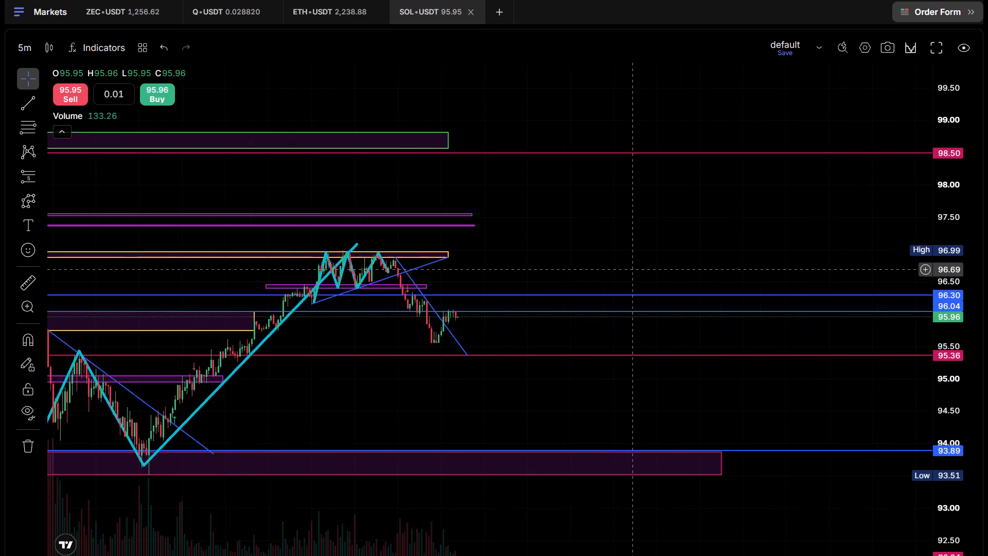
pyautogui.scroll(1, 633, 269)
pyautogui.moveTo(497, 249); pyautogui.dragTo(610, 241)
pyautogui.moveTo(952, 306); pyautogui.dragTo(919, 102)
pyautogui.moveTo(542, 212); pyautogui.dragTo(548, 212)
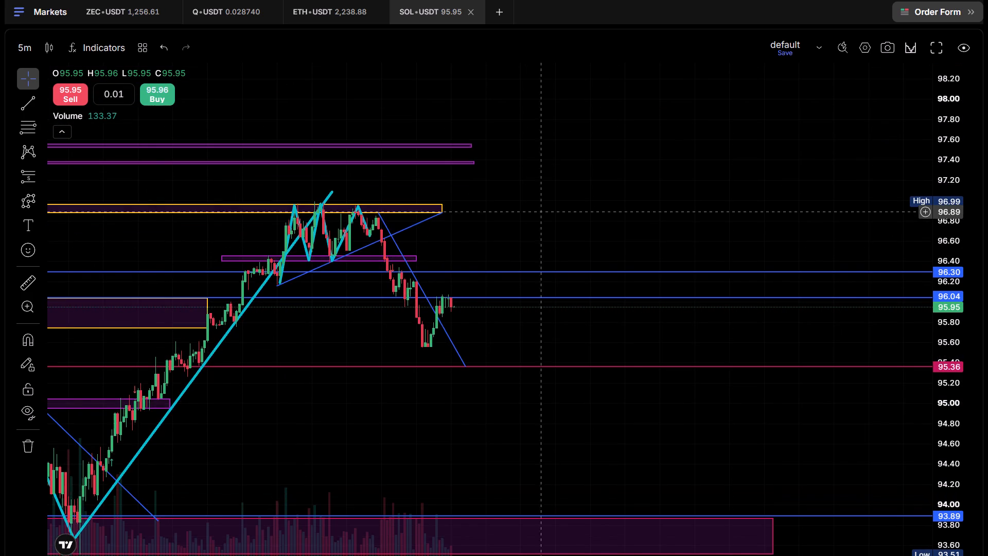
pyautogui.moveTo(548, 212); pyautogui.dragTo(621, 213)
pyautogui.scroll(2, 620, 216)
pyautogui.scroll(-1, 619, 217)
pyautogui.moveTo(554, 444); pyautogui.dragTo(629, 368)
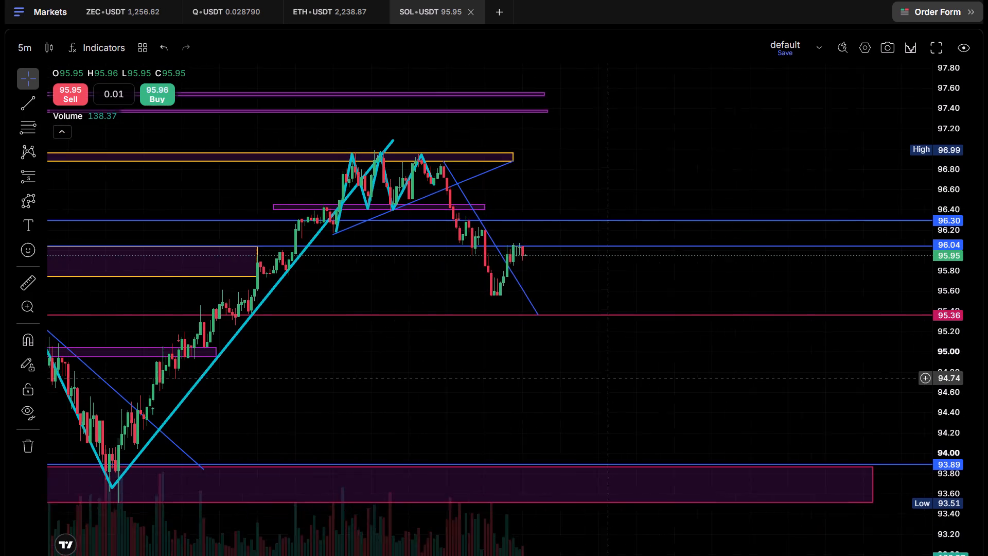
pyautogui.moveTo(629, 368); pyautogui.dragTo(646, 360)
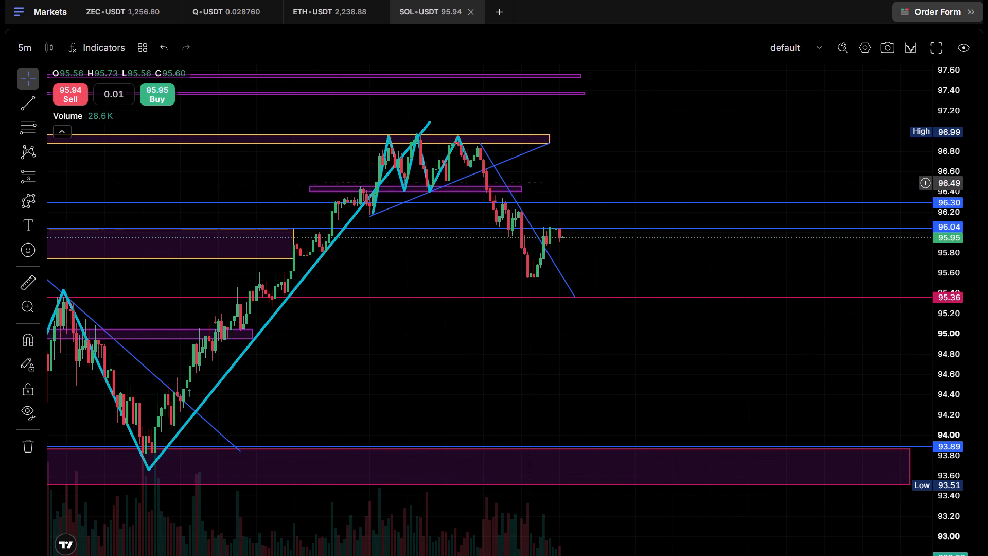
# Extend the purple zone at about 96.39 to 96.45 forward in time, past the latest SOL-USDT candle.
pyautogui.moveTo(520, 187); pyautogui.dragTo(643, 188)
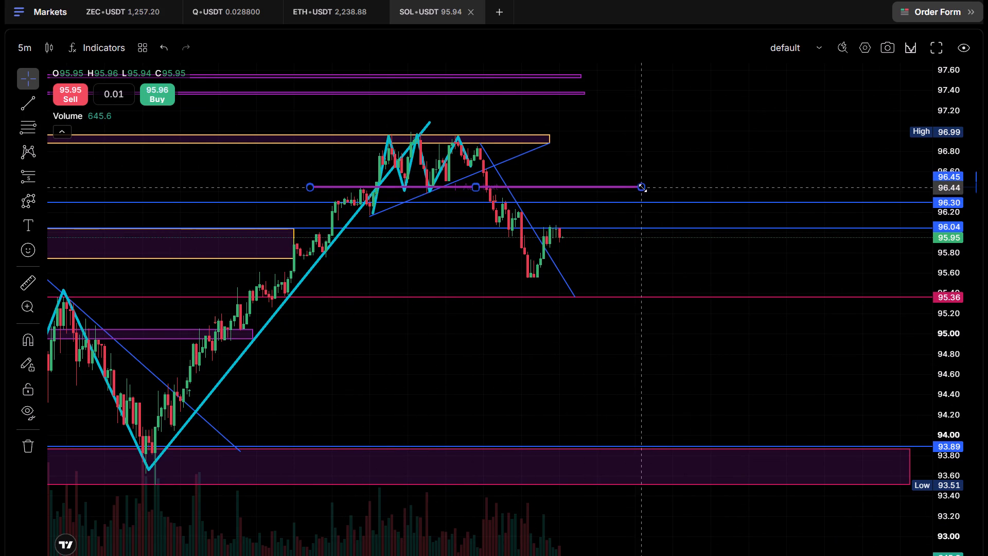
pyautogui.moveTo(643, 188); pyautogui.dragTo(651, 193)
pyautogui.click(651, 194)
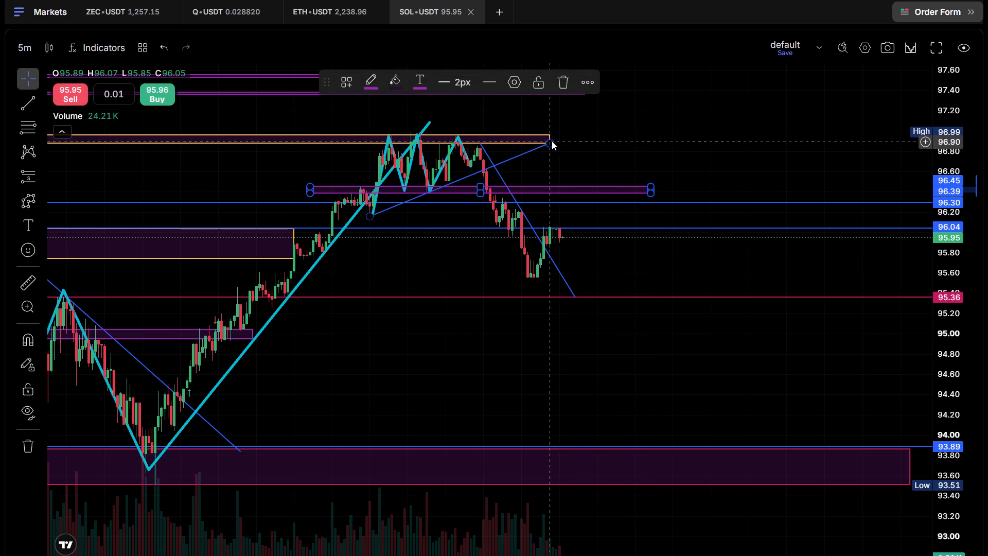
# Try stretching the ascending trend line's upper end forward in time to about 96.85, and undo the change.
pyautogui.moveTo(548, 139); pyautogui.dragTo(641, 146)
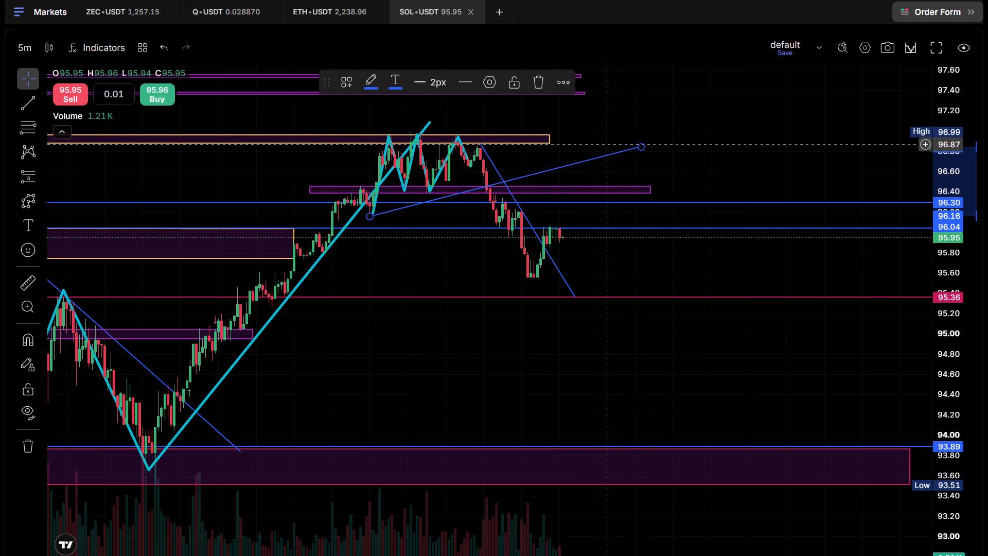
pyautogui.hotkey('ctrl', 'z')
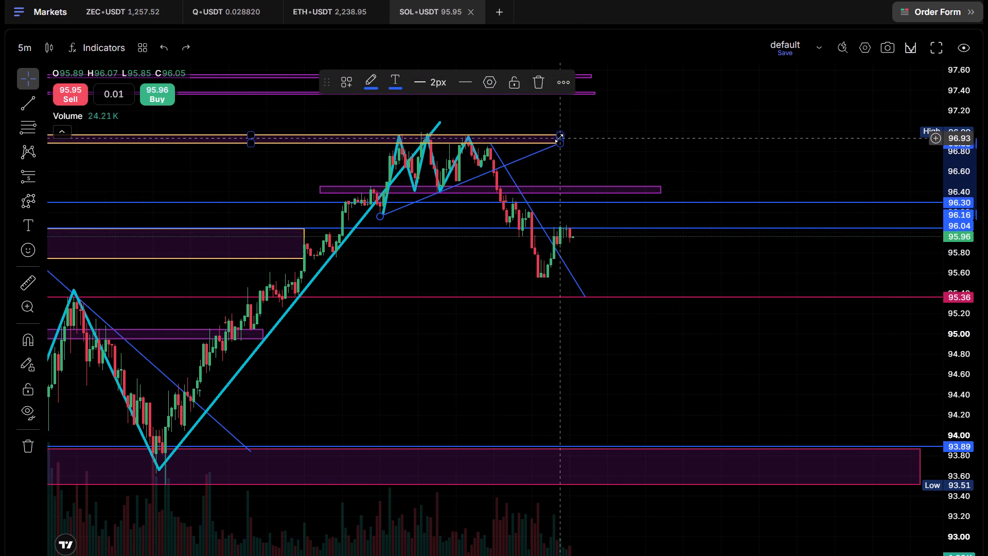
# Extend the orange-bordered upper zone forward in time past the latest SOL-USDT candle and raise its top edge to about 97.00.
pyautogui.moveTo(559, 136); pyautogui.dragTo(700, 131)
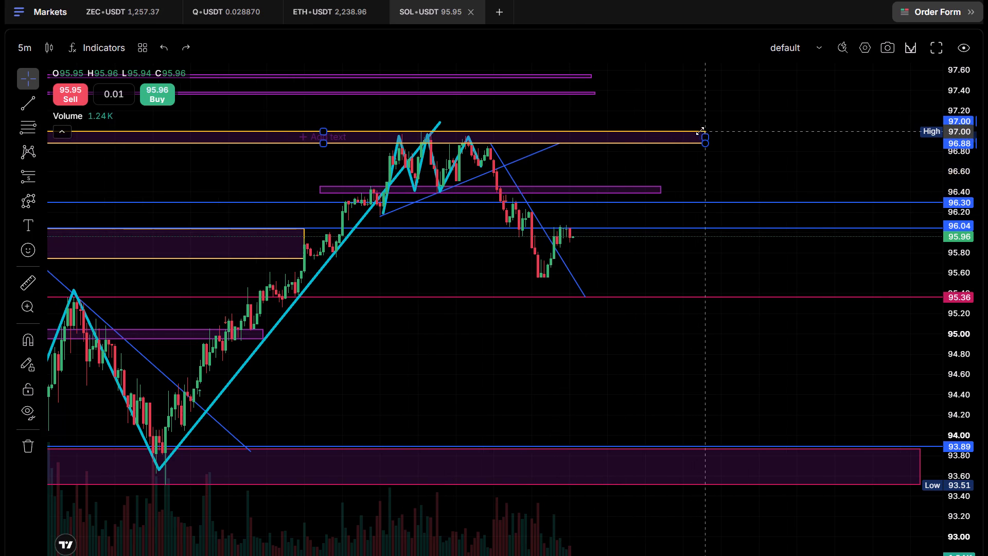
pyautogui.moveTo(700, 131); pyautogui.dragTo(692, 131)
pyautogui.click(692, 131)
pyautogui.click(792, 153)
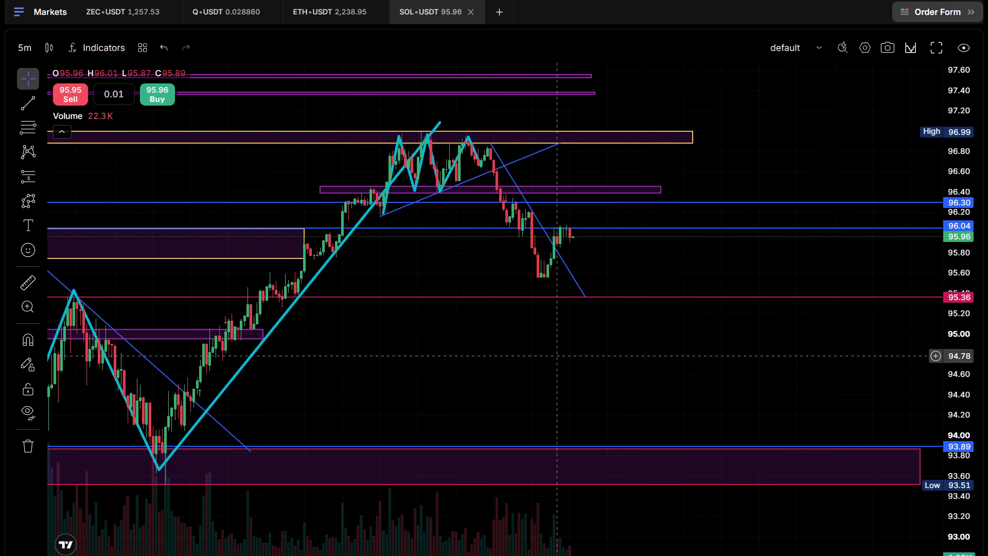
# Move the large cyan polyline's final point down to about 96.2, at the swing low where the smaller zigzag starts.
pyautogui.click(440, 385)
pyautogui.moveTo(403, 374); pyautogui.dragTo(690, 390)
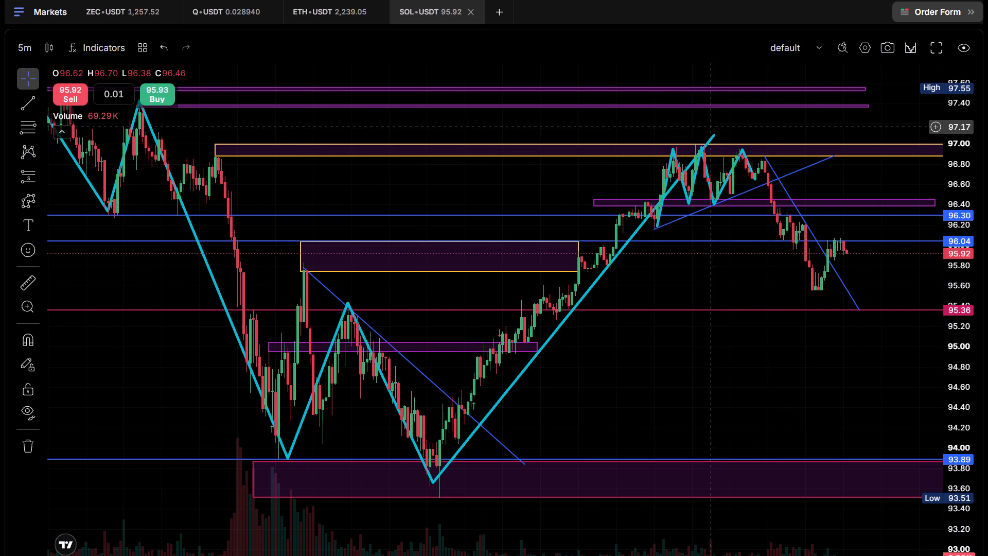
pyautogui.moveTo(712, 137); pyautogui.dragTo(654, 209)
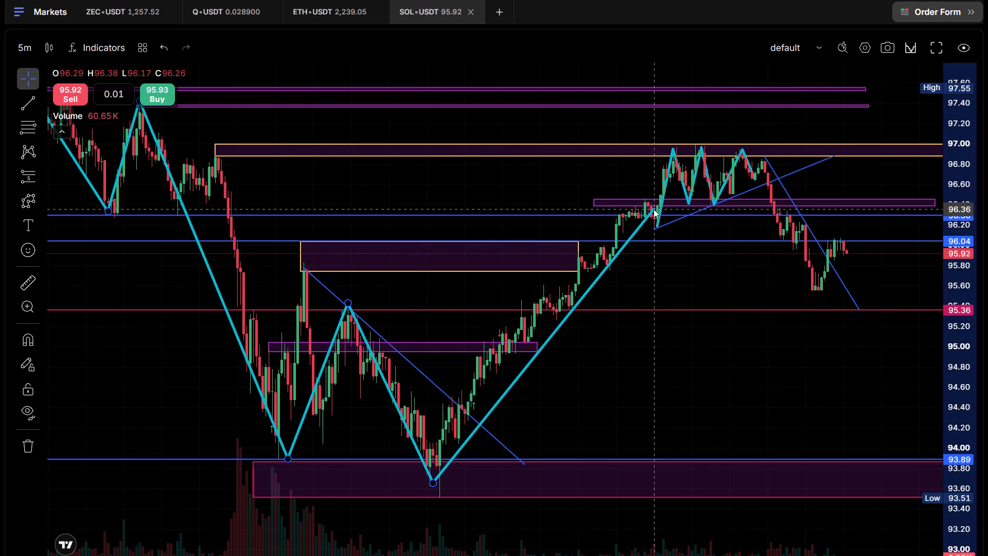
pyautogui.moveTo(654, 209); pyautogui.dragTo(659, 220)
pyautogui.click(659, 220)
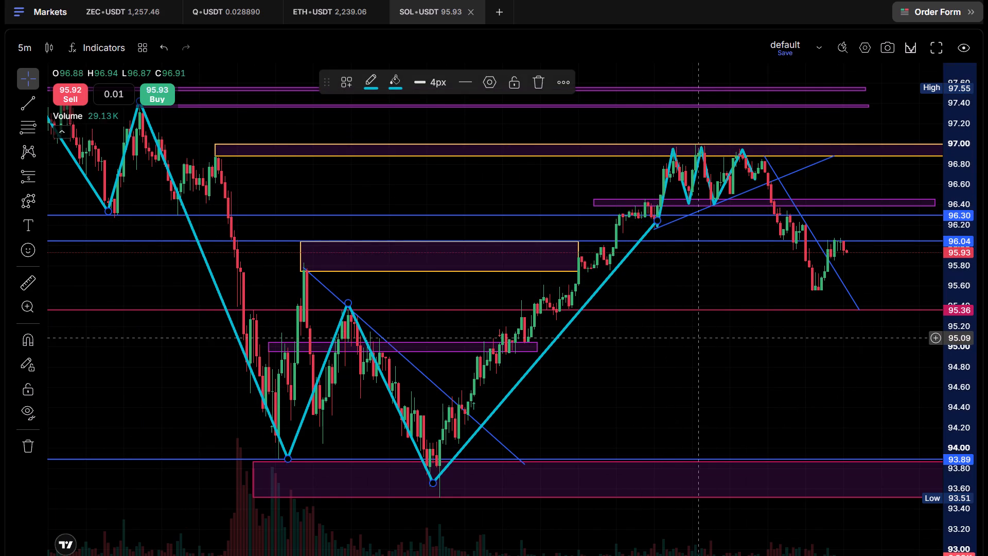
# Examine the latest SOL-USDT candles around the 96.04 level, the descending trend line and the extended zones at closer zoom.
pyautogui.moveTo(725, 338); pyautogui.dragTo(628, 339)
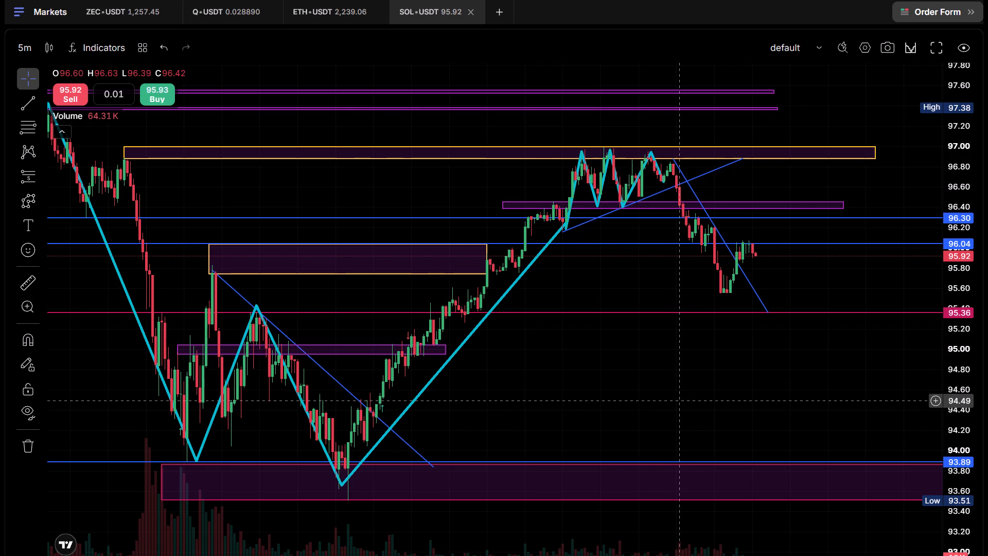
pyautogui.scroll(4, 679, 398)
pyautogui.moveTo(679, 398); pyautogui.dragTo(646, 440)
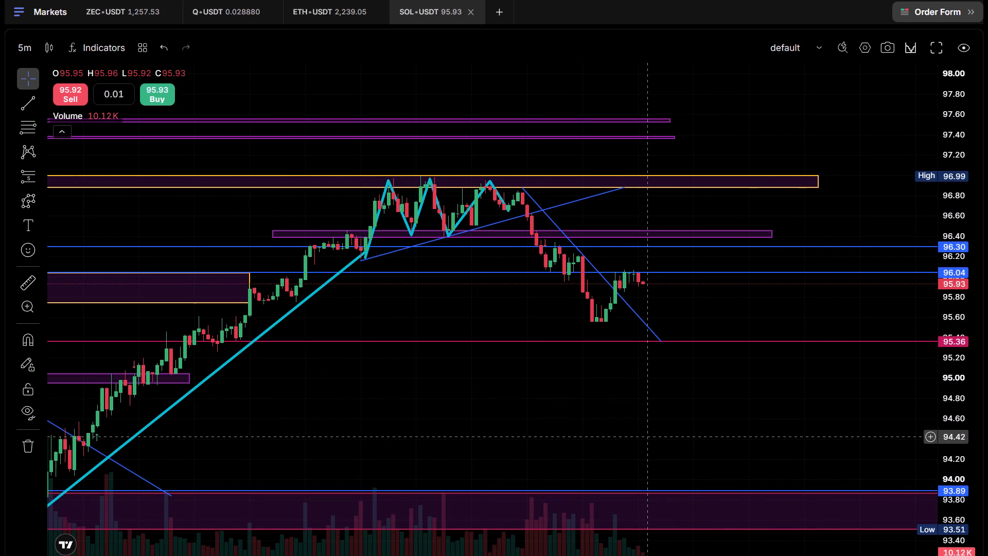
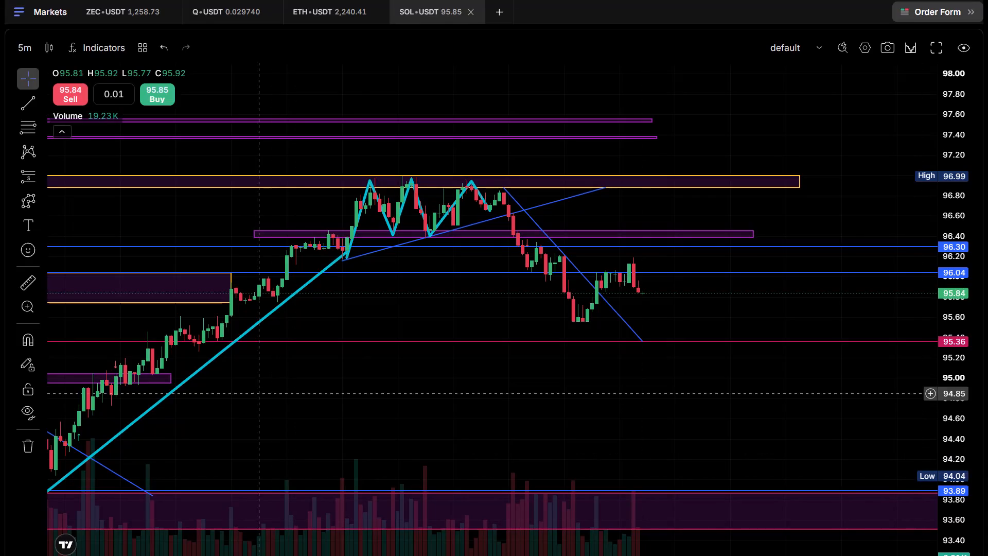
# Switch to the ETH-USDT chart and raise the top edge of the middle pink-bordered zone to about 2,246.24.
pyautogui.click(497, 51)
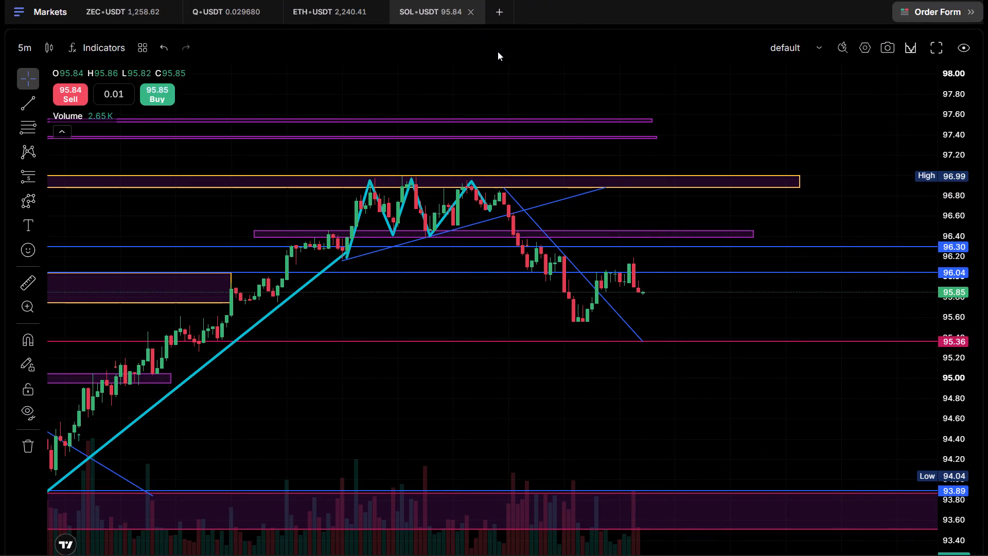
pyautogui.click(92, 0)
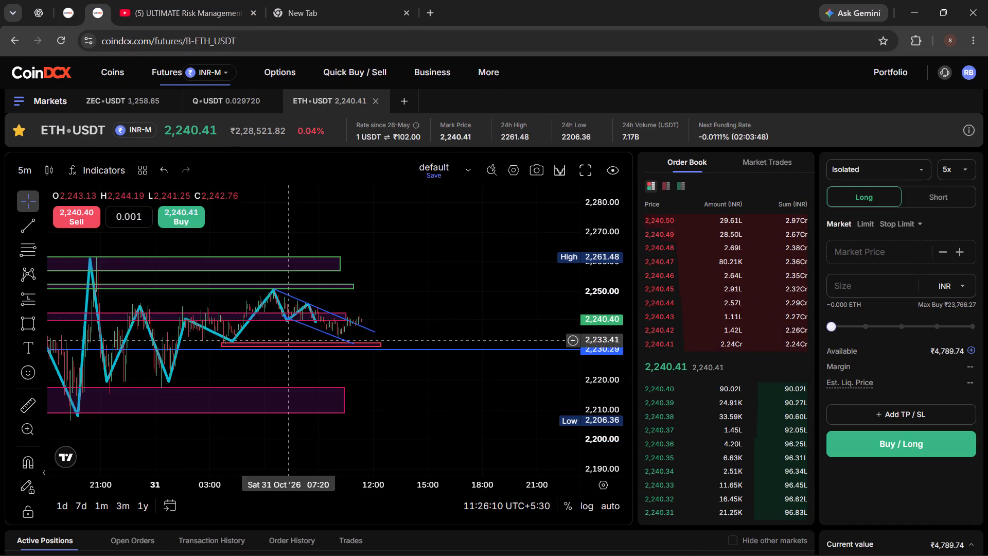
pyautogui.moveTo(610, 345); pyautogui.dragTo(631, 117)
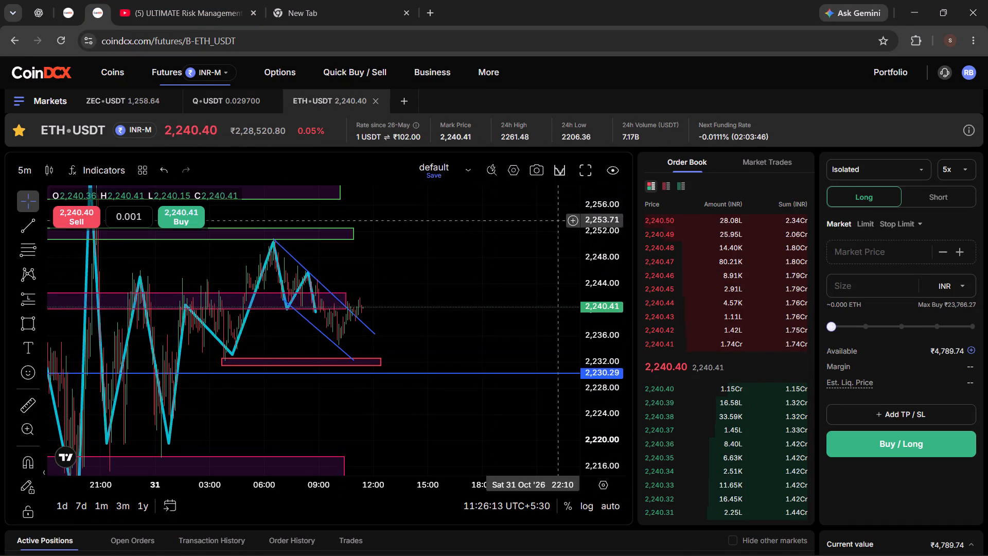
pyautogui.scroll(3, 422, 325)
pyautogui.moveTo(346, 271); pyautogui.dragTo(527, 304)
pyautogui.moveTo(604, 365); pyautogui.dragTo(607, 322)
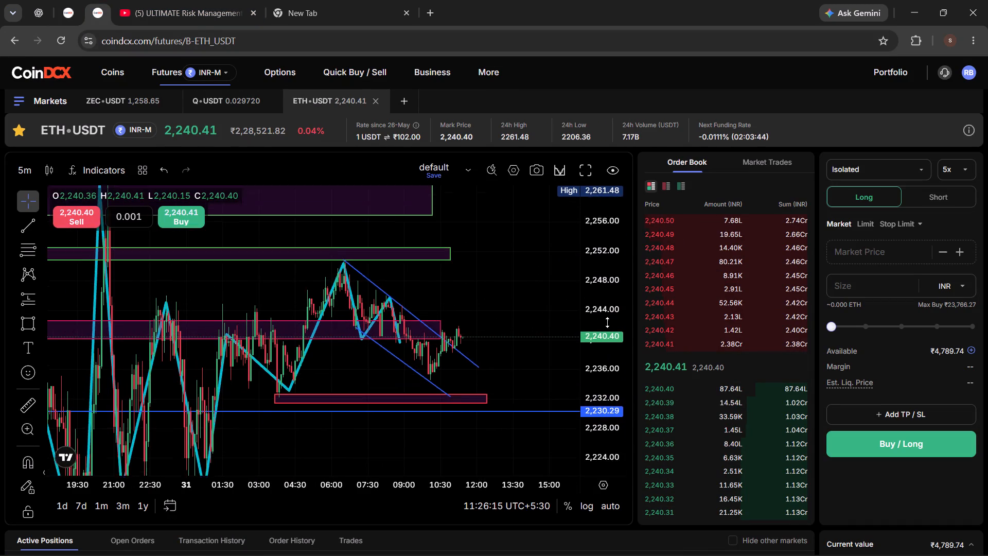
pyautogui.moveTo(607, 322); pyautogui.dragTo(606, 261)
pyautogui.scroll(3, 542, 347)
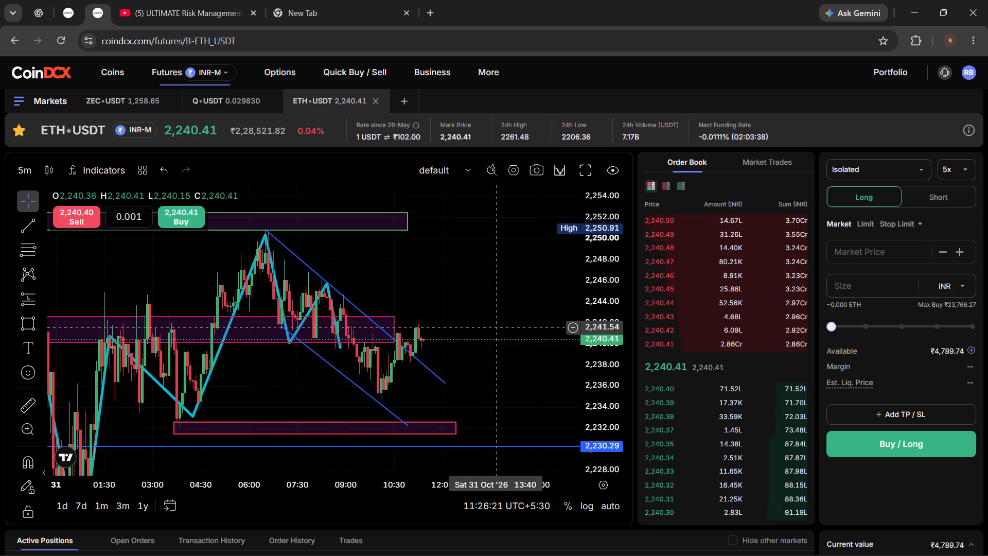
pyautogui.scroll(-3, 502, 329)
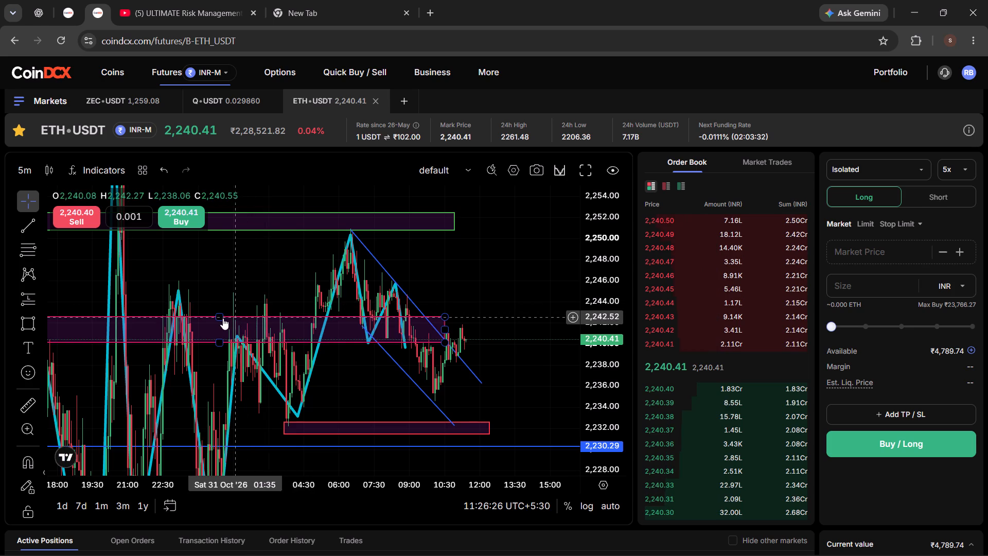
pyautogui.moveTo(220, 318); pyautogui.dragTo(225, 272)
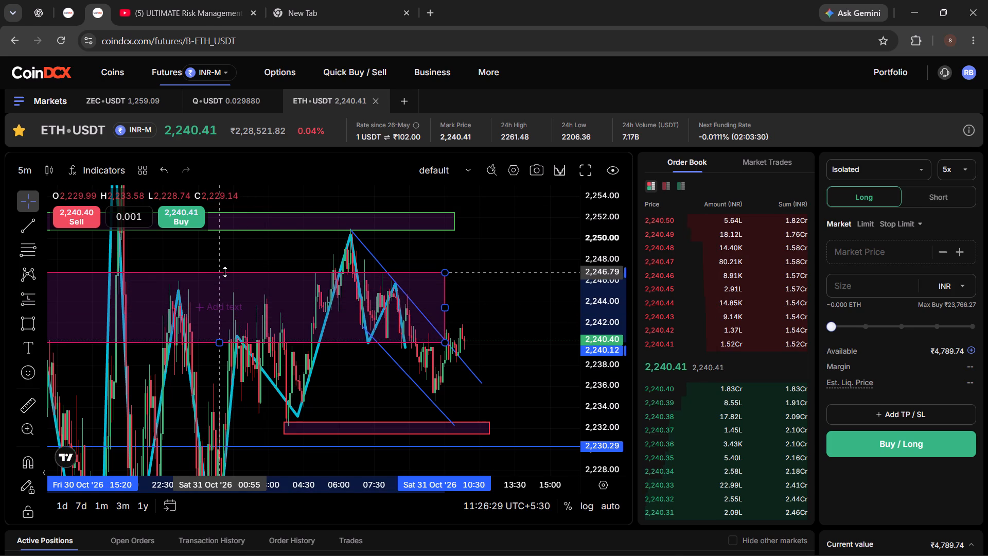
pyautogui.moveTo(225, 272); pyautogui.dragTo(227, 278)
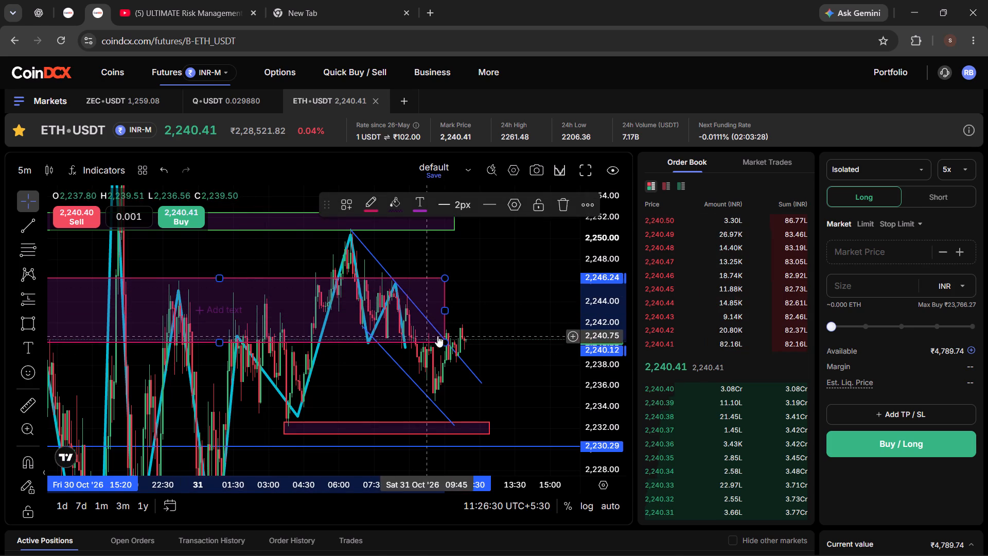
# Examine how past and recent ETH-USDT swings react around the raised pink zone, the falling channel and the 2,230.29 level.
pyautogui.scroll(-4, 478, 337)
pyautogui.moveTo(602, 258); pyautogui.dragTo(605, 366)
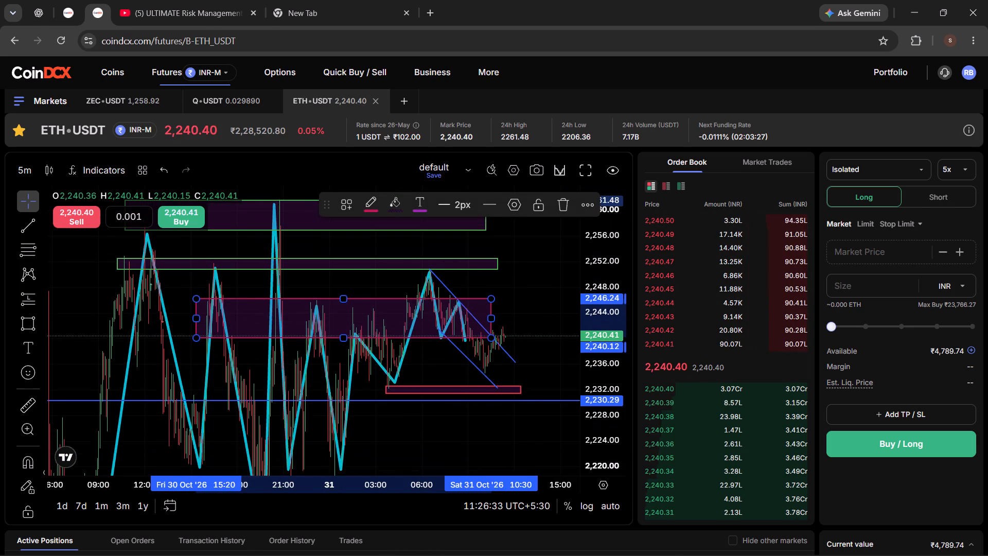
pyautogui.scroll(3, 543, 315)
pyautogui.scroll(-3, 542, 315)
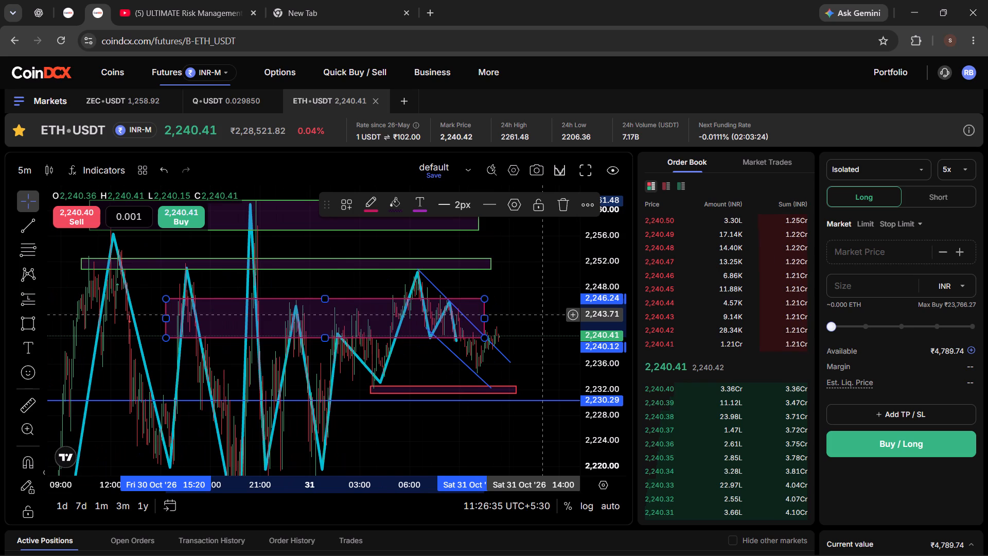
pyautogui.scroll(3, 542, 315)
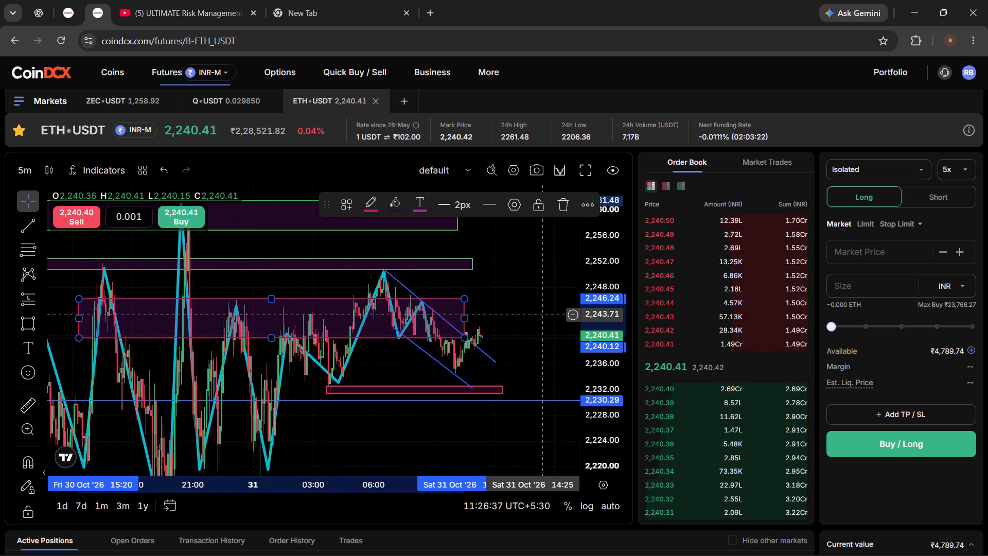
pyautogui.scroll(4, 542, 319)
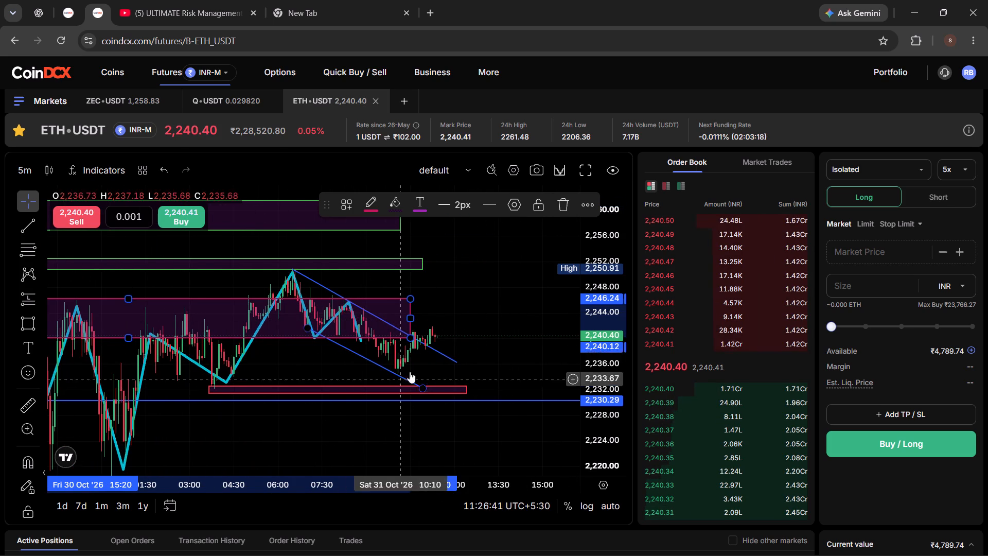
pyautogui.scroll(6, 448, 347)
pyautogui.moveTo(405, 314); pyautogui.dragTo(466, 295)
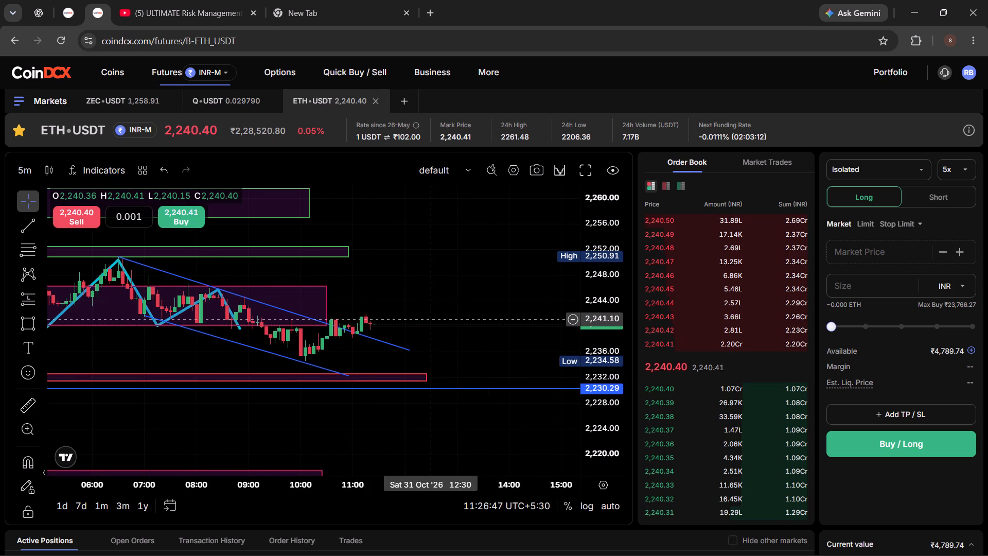
pyautogui.scroll(-5, 433, 319)
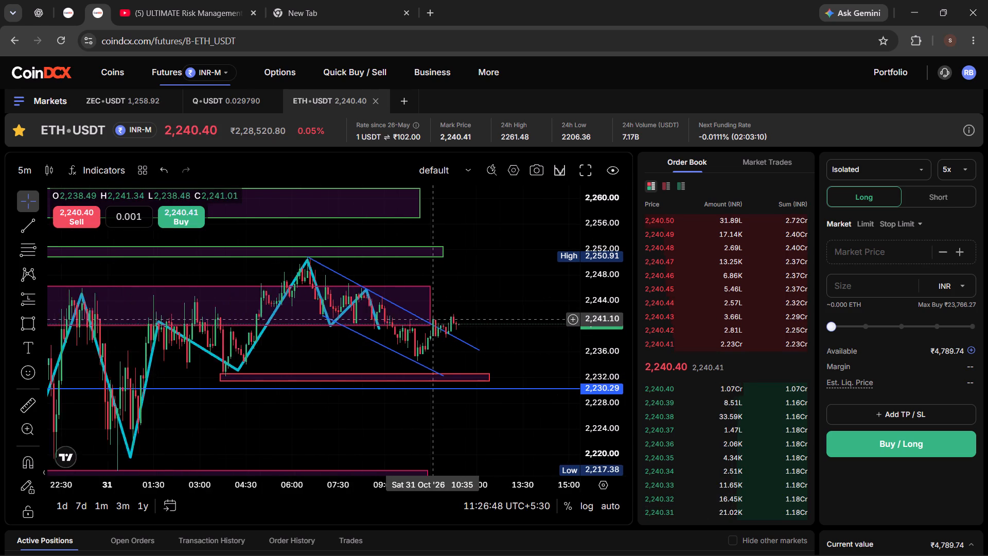
pyautogui.scroll(-1, 433, 319)
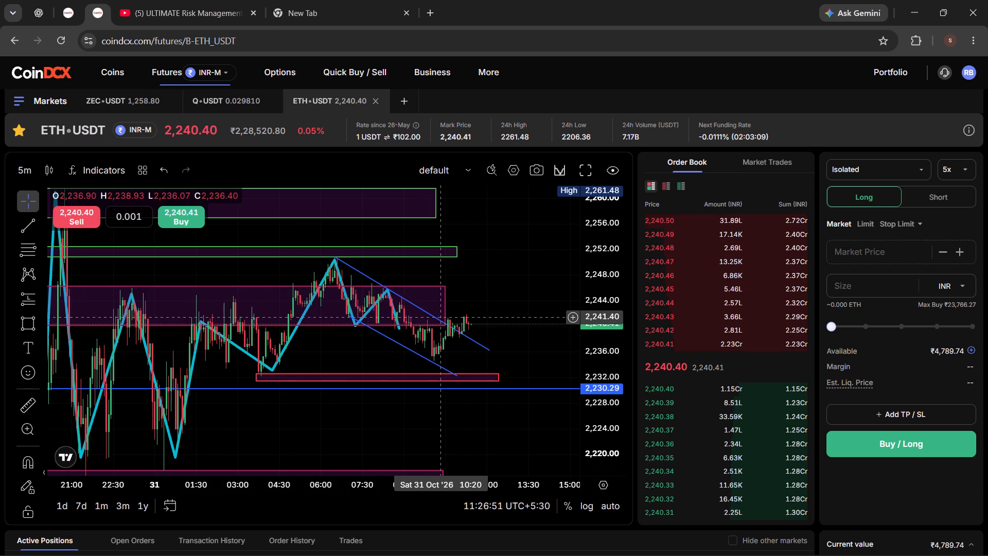
pyautogui.scroll(-7, 451, 306)
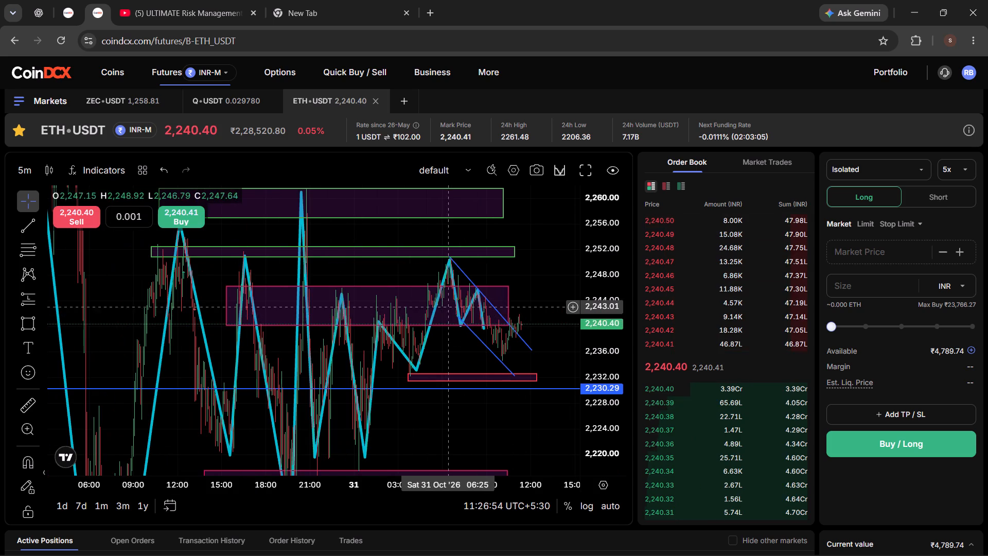
# Extend the middle pink-bordered zone's start back in time to about 07:00 on 30 October.
pyautogui.moveTo(227, 304); pyautogui.dragTo(117, 303)
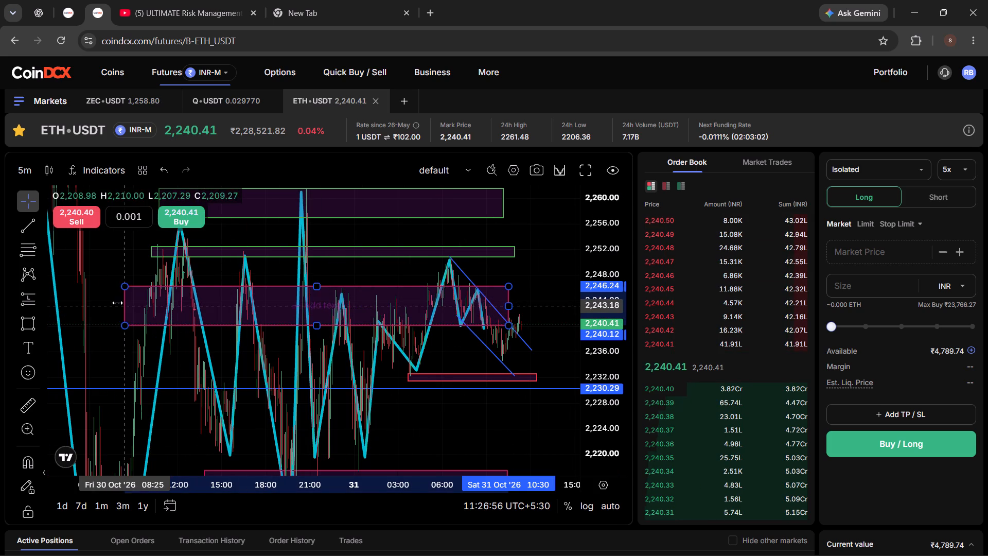
pyautogui.moveTo(117, 303); pyautogui.dragTo(104, 303)
pyautogui.click(127, 265)
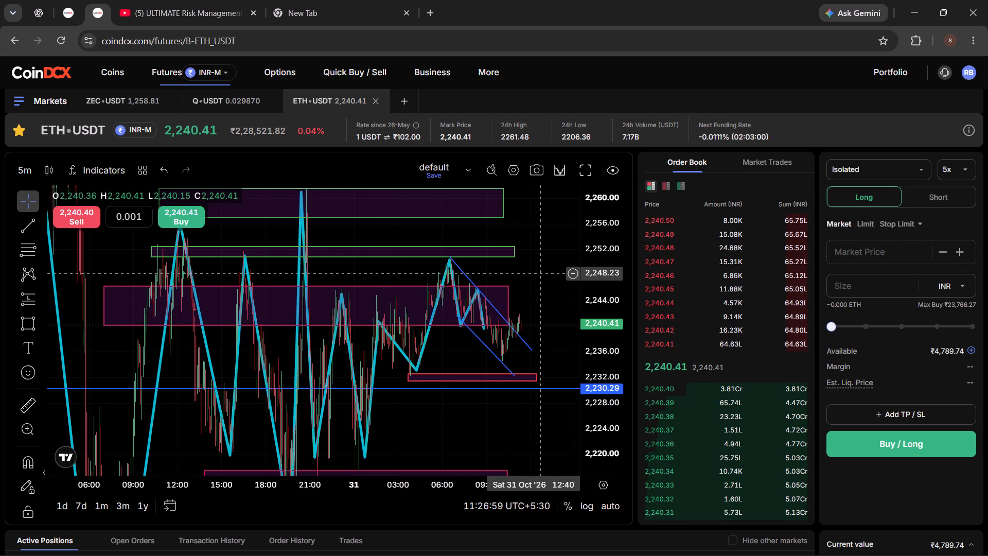
# Narrow the middle pink-bordered zone, setting its top edge to about 2,246.42 and its bottom edge to about 2,243.
pyautogui.moveTo(540, 273); pyautogui.dragTo(521, 282)
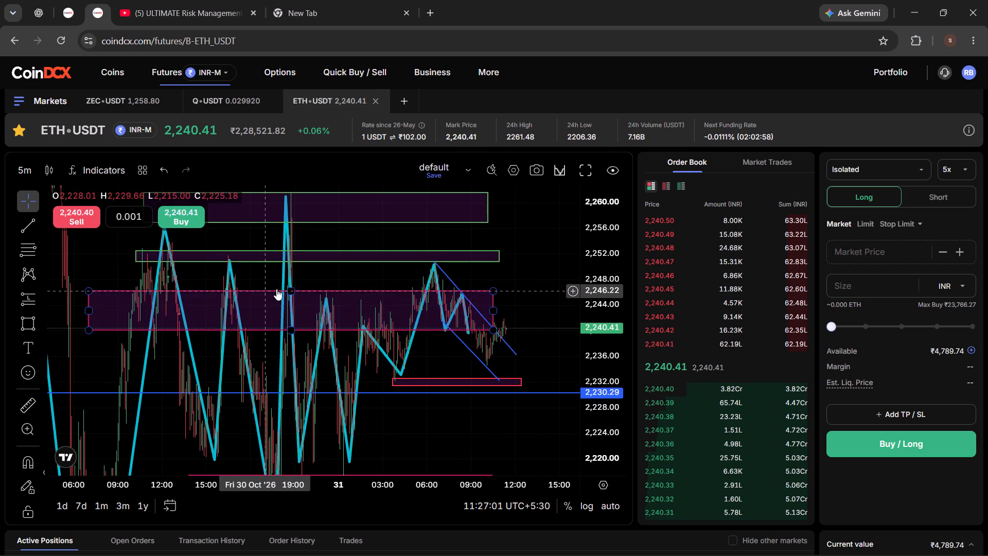
pyautogui.moveTo(291, 289); pyautogui.dragTo(301, 289)
pyautogui.moveTo(291, 326); pyautogui.dragTo(299, 309)
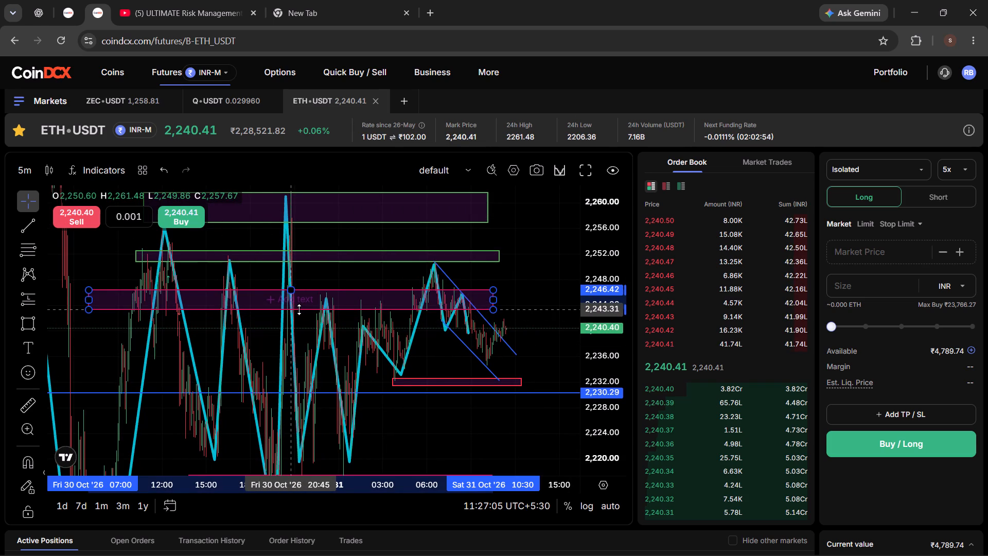
pyautogui.moveTo(299, 309); pyautogui.dragTo(301, 306)
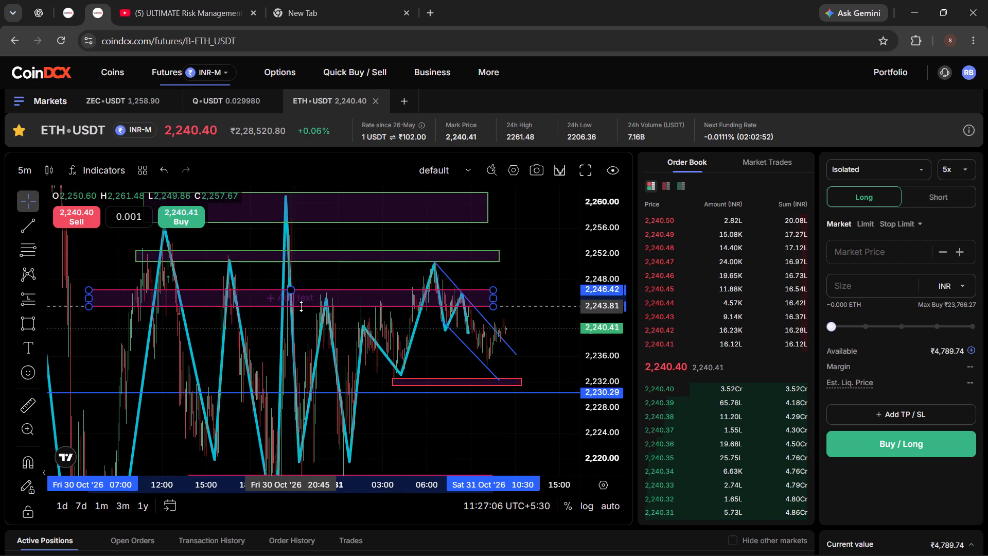
pyautogui.moveTo(301, 306); pyautogui.dragTo(301, 311)
pyautogui.click(549, 287)
pyautogui.moveTo(549, 287); pyautogui.dragTo(547, 287)
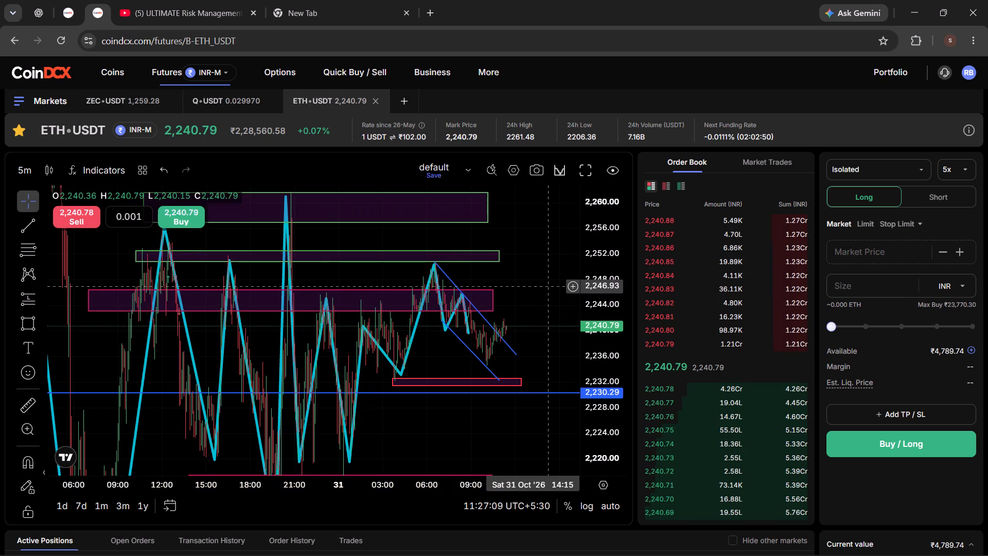
# Examine the latest ETH-USDT candles against the falling channel and the narrowed zone in full-screen view at closer zoom.
pyautogui.moveTo(547, 287); pyautogui.dragTo(538, 281)
pyautogui.scroll(2, 538, 281)
pyautogui.moveTo(523, 267); pyautogui.dragTo(551, 308)
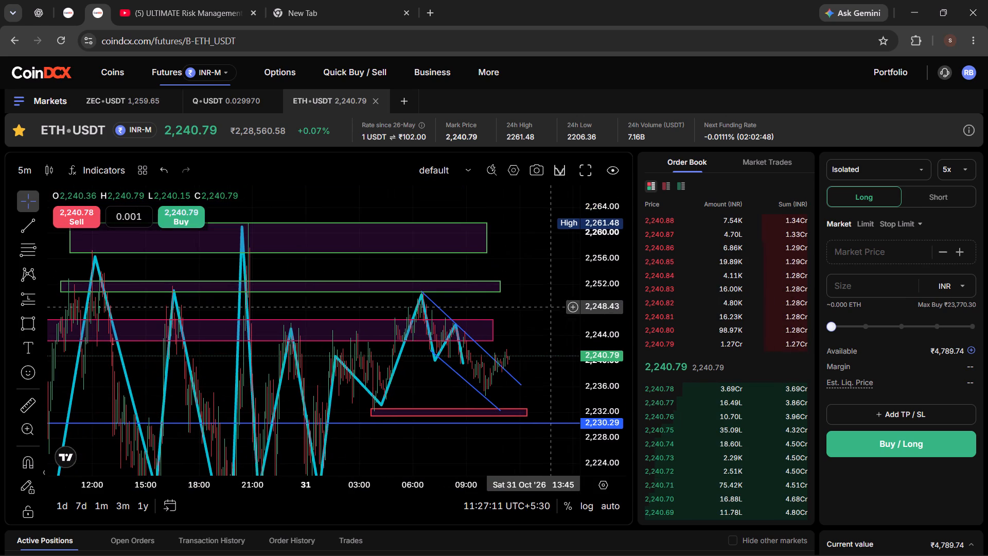
pyautogui.click(587, 175)
pyautogui.scroll(2, 873, 350)
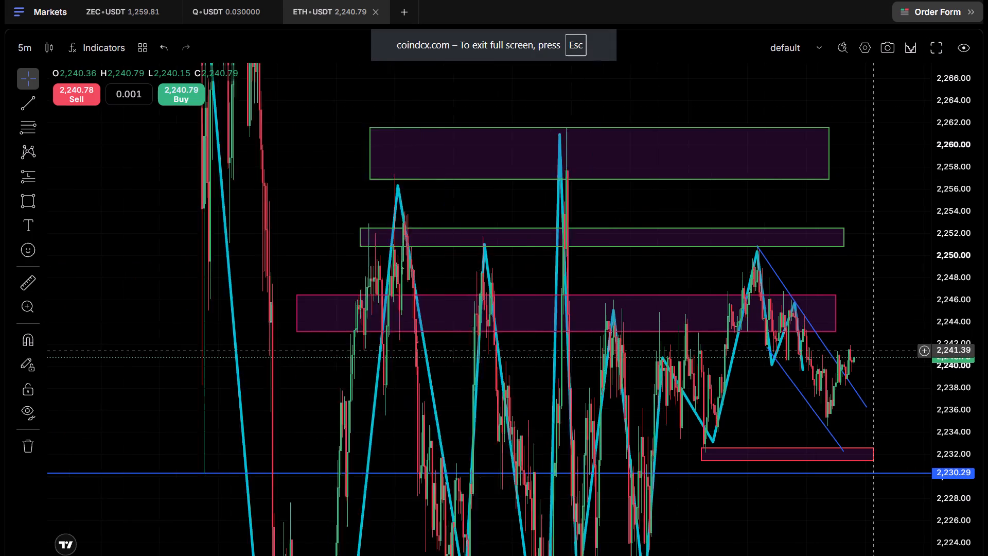
pyautogui.scroll(1, 873, 350)
pyautogui.moveTo(967, 357); pyautogui.dragTo(980, 446)
pyautogui.scroll(4, 855, 405)
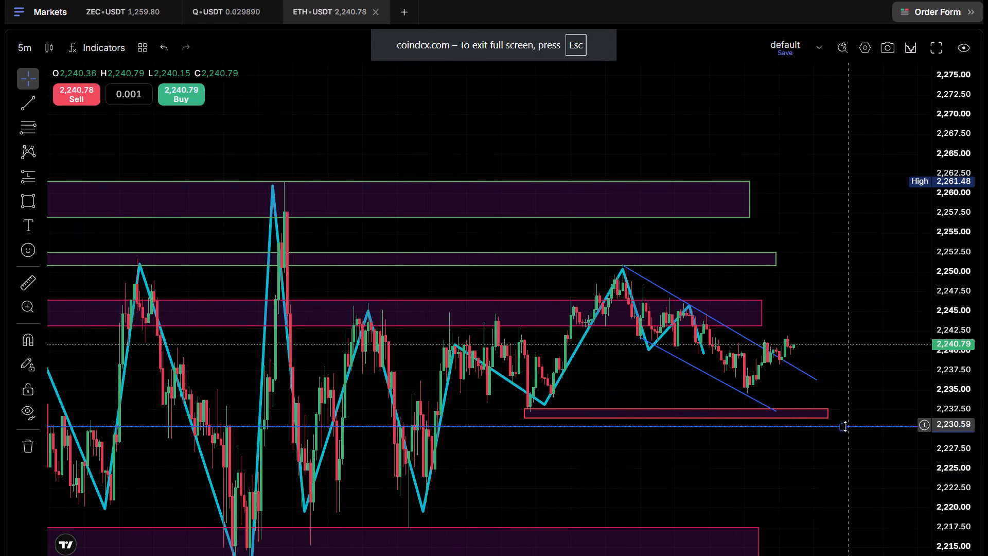
pyautogui.moveTo(659, 466); pyautogui.dragTo(606, 468)
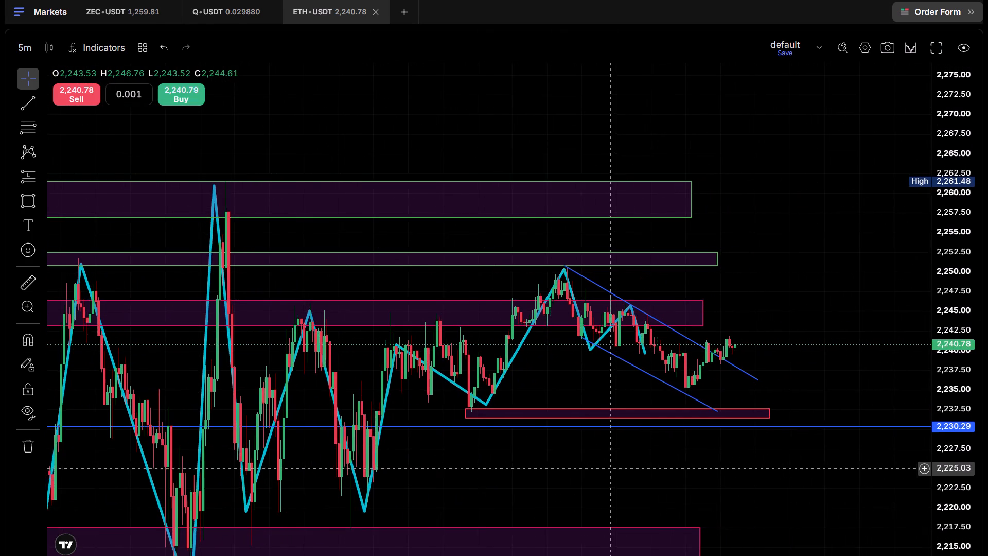
pyautogui.moveTo(606, 468); pyautogui.dragTo(605, 468)
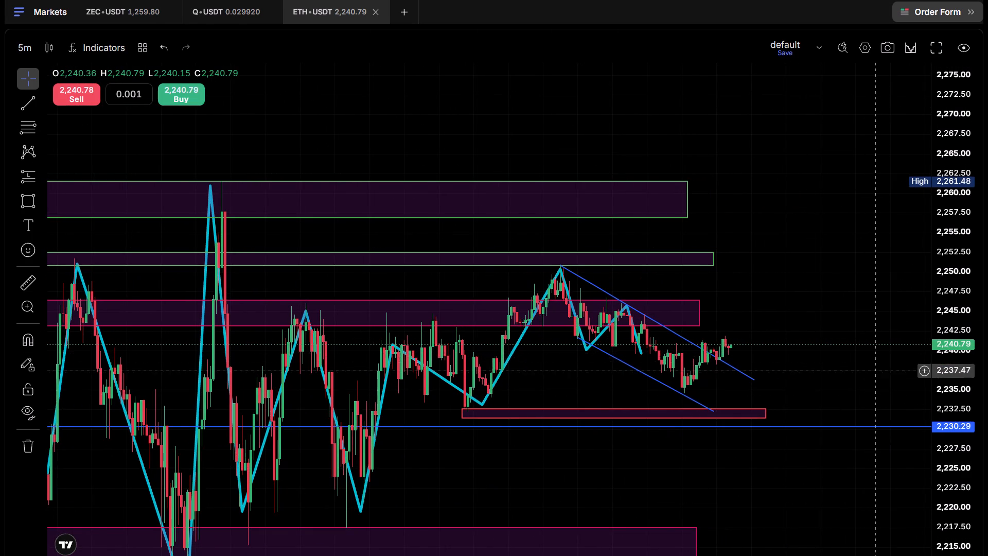
pyautogui.scroll(1, 815, 406)
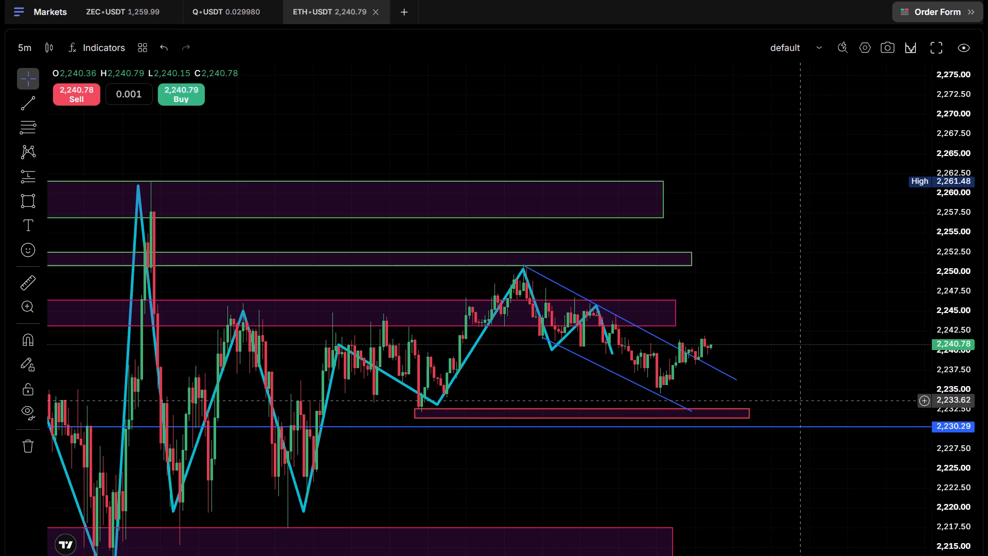
pyautogui.scroll(1, 800, 401)
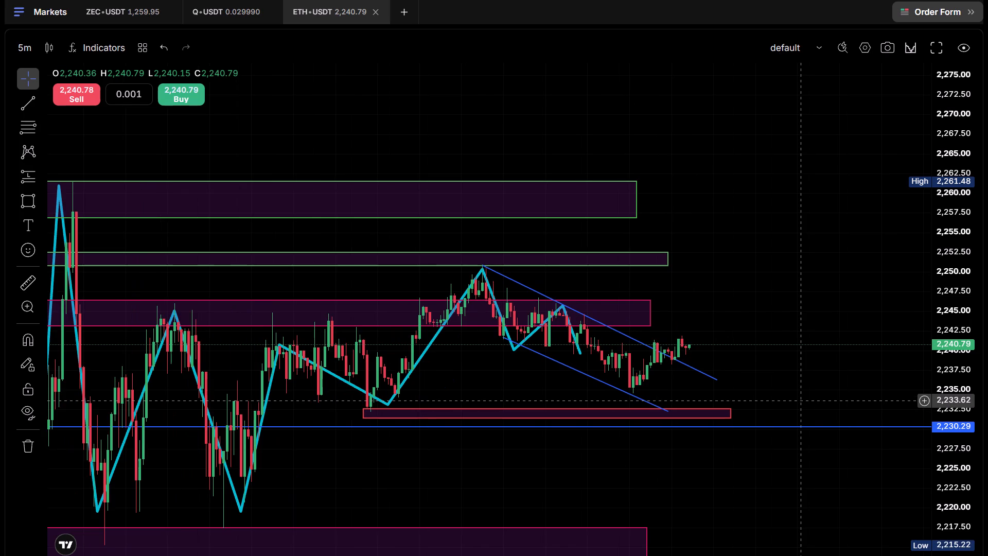
pyautogui.scroll(3, 763, 364)
pyautogui.scroll(1, 689, 327)
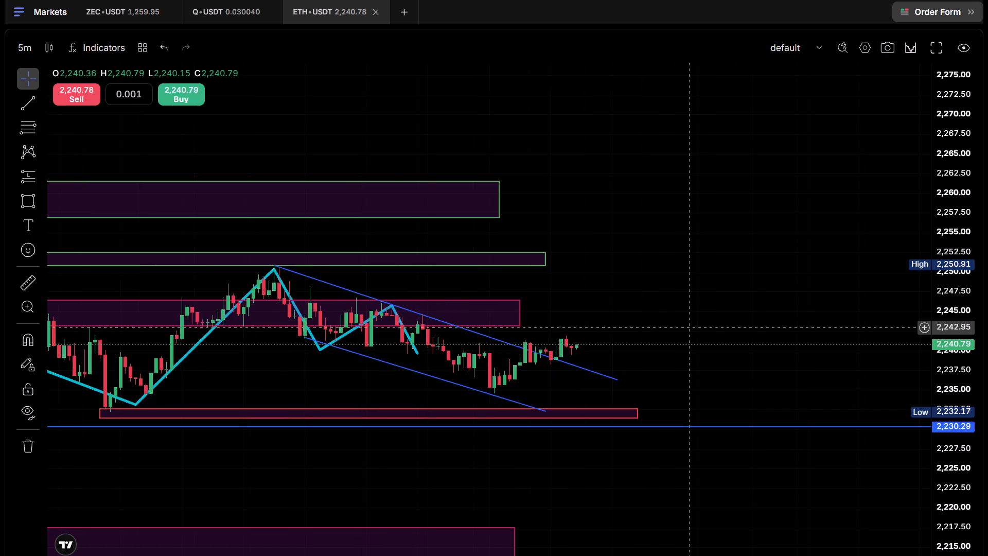
pyautogui.scroll(2, 689, 327)
pyautogui.moveTo(956, 335); pyautogui.dragTo(952, 86)
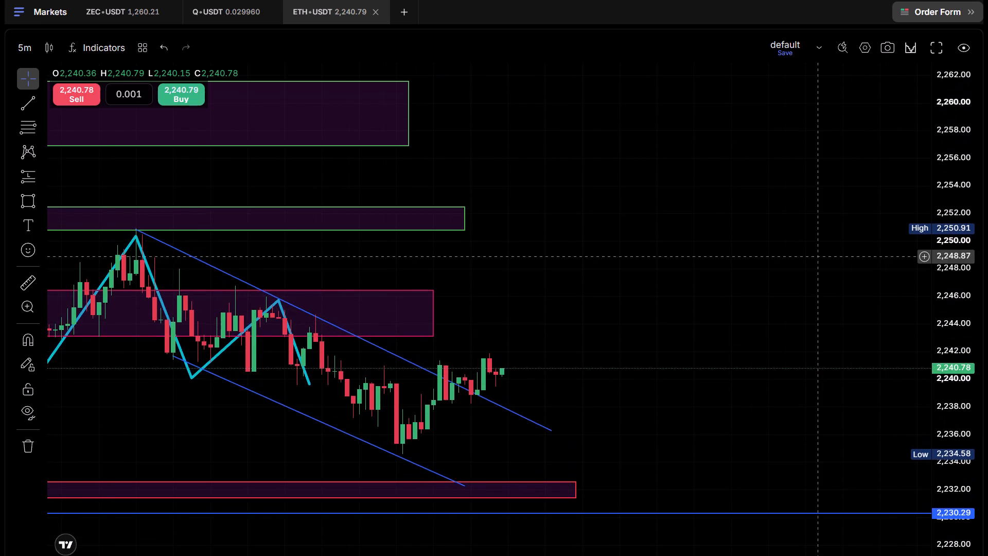
pyautogui.scroll(-2, 709, 351)
pyautogui.moveTo(699, 447); pyautogui.dragTo(683, 364)
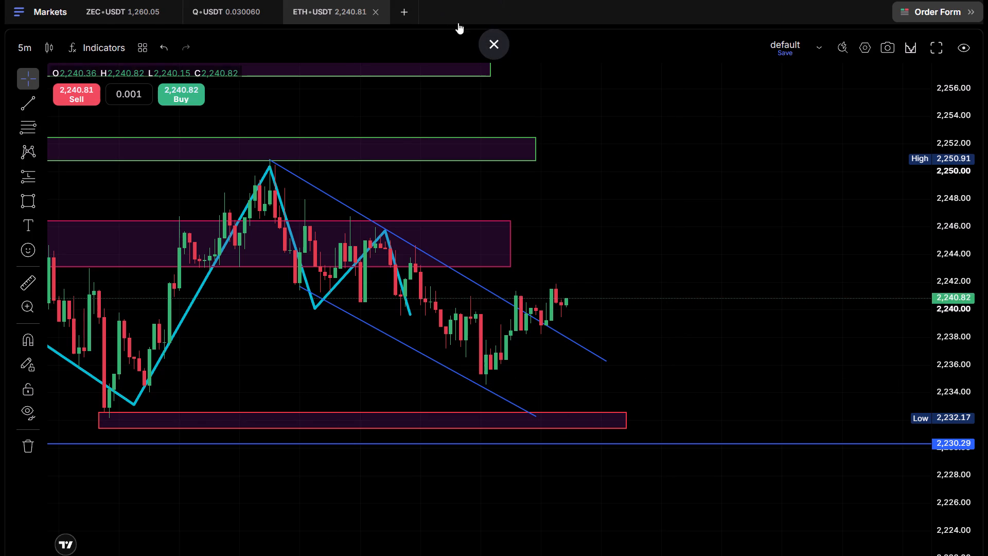
# Leave the full-screen chart and switch to the YouTube risk management video.
pyautogui.click(497, 51)
pyautogui.click(155, 1)
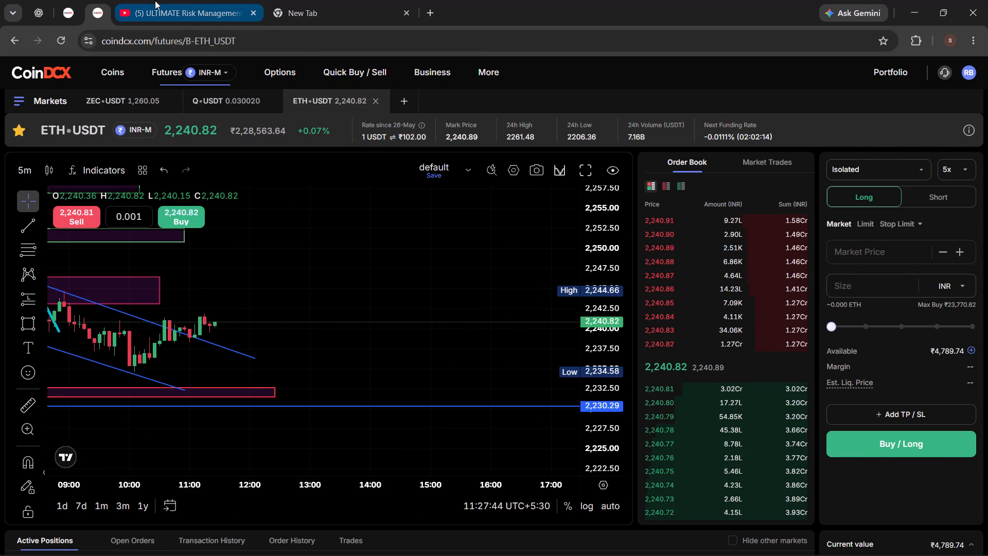
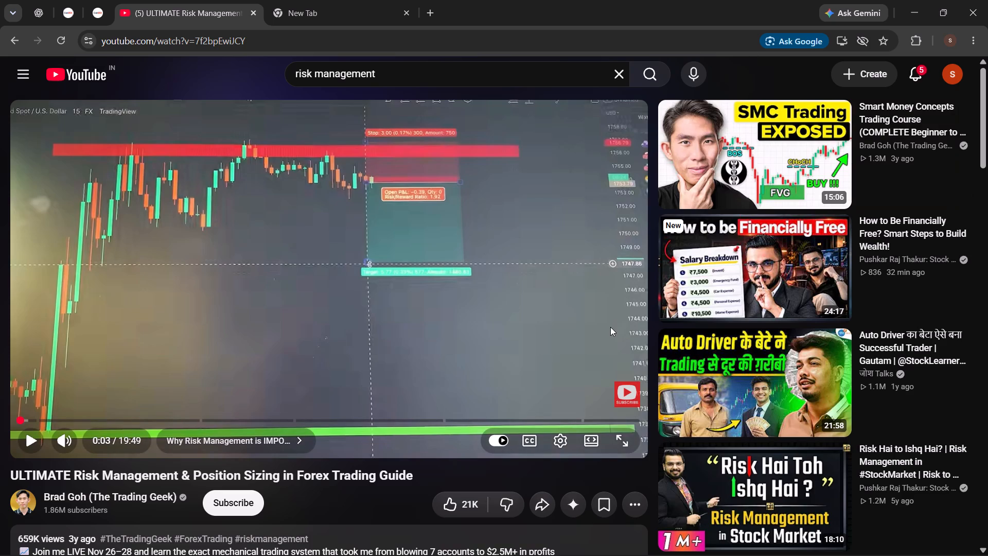
# Switch to the ETH-USDT chart and examine the latest candles against the falling channel and the surrounding zones.
pyautogui.click(375, 0)
pyautogui.click(94, 0)
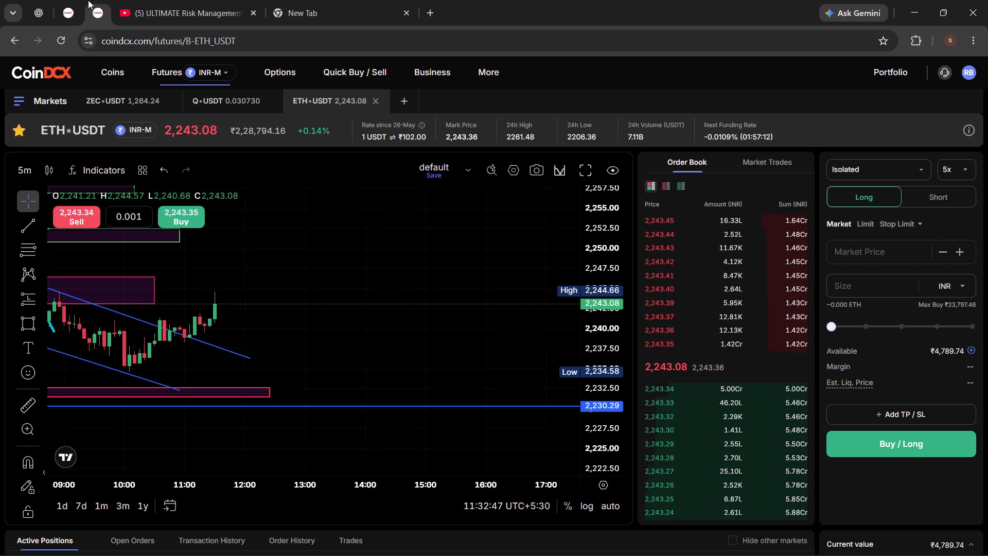
pyautogui.moveTo(358, 365); pyautogui.dragTo(570, 380)
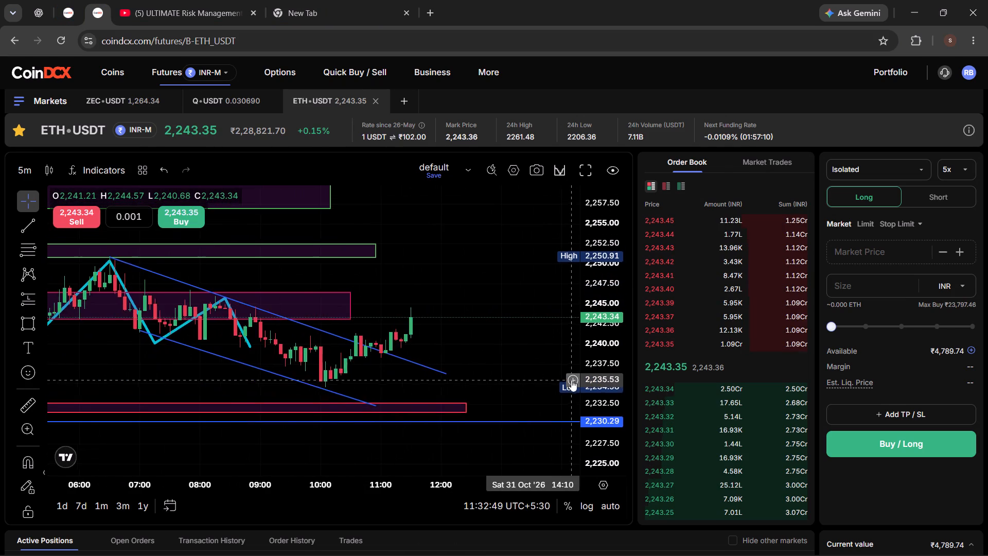
pyautogui.scroll(-2, 563, 376)
pyautogui.moveTo(541, 347); pyautogui.dragTo(474, 354)
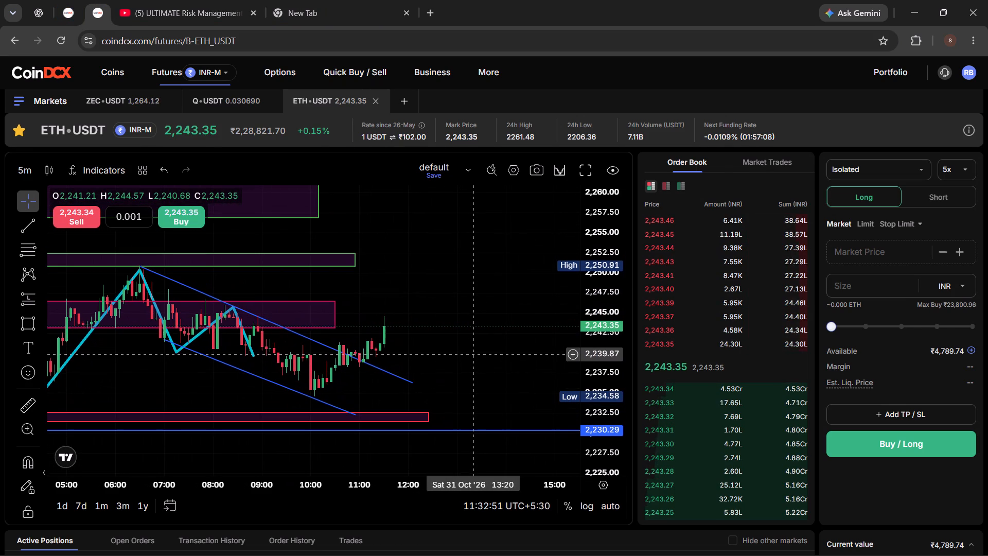
pyautogui.scroll(-1, 472, 354)
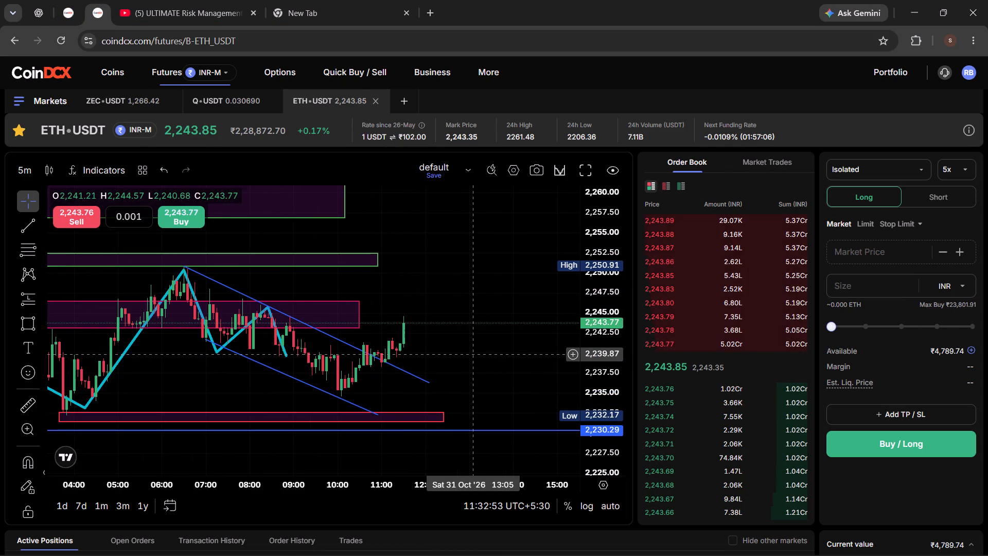
pyautogui.scroll(-2, 521, 339)
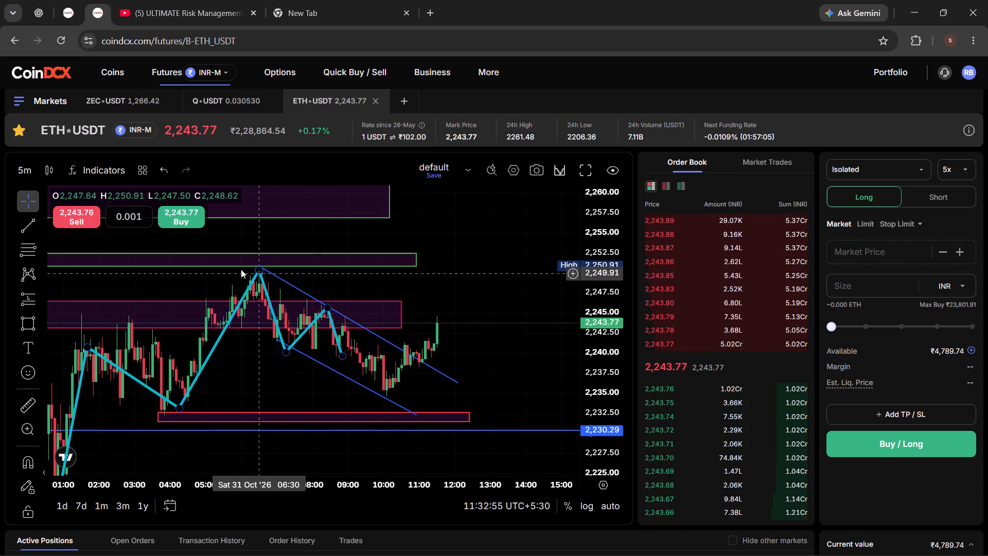
pyautogui.scroll(5, 486, 383)
pyautogui.scroll(-2, 486, 383)
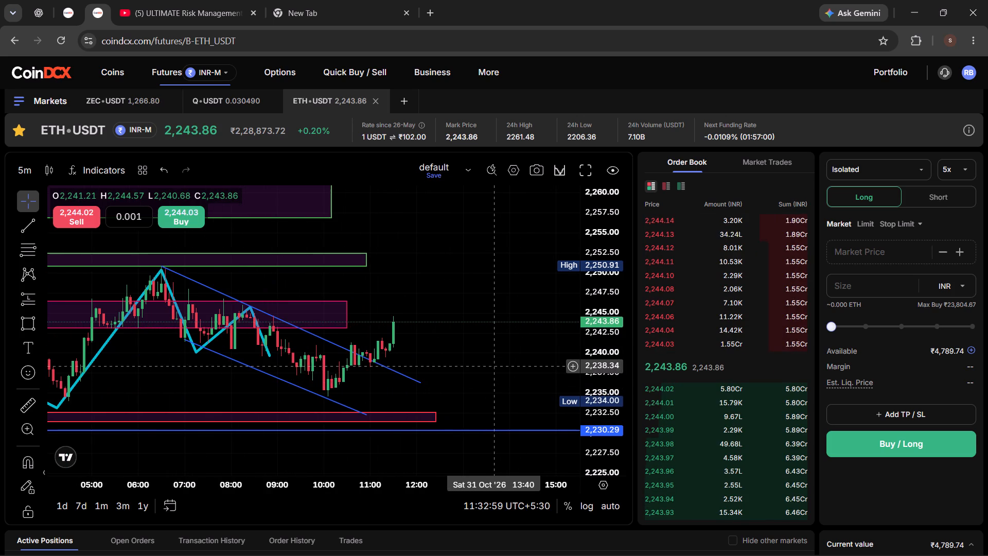
pyautogui.scroll(-2, 494, 366)
pyautogui.moveTo(500, 283); pyautogui.dragTo(536, 307)
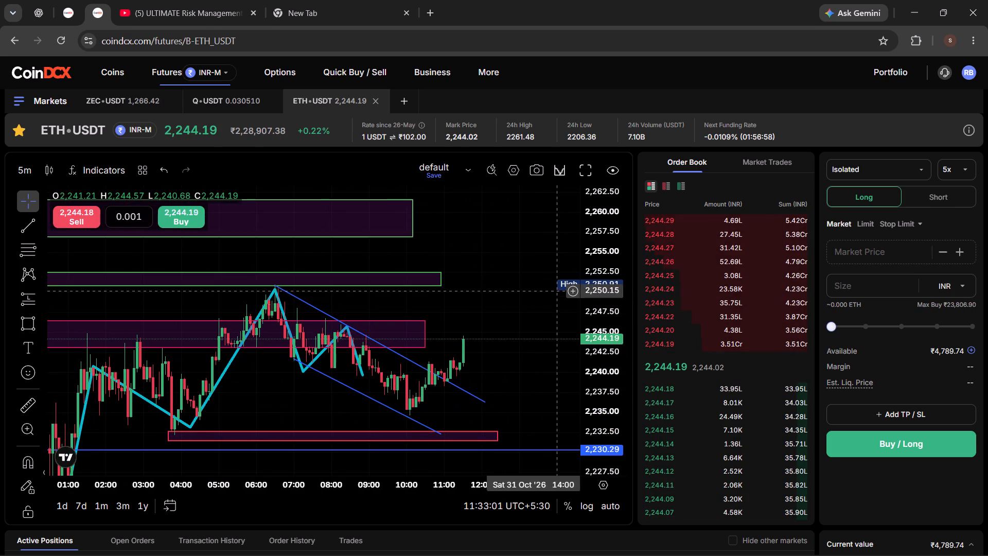
# Switch to the SOL-USDT chart and examine its swing structure and marked zones back to 30 October.
pyautogui.click(80, 6)
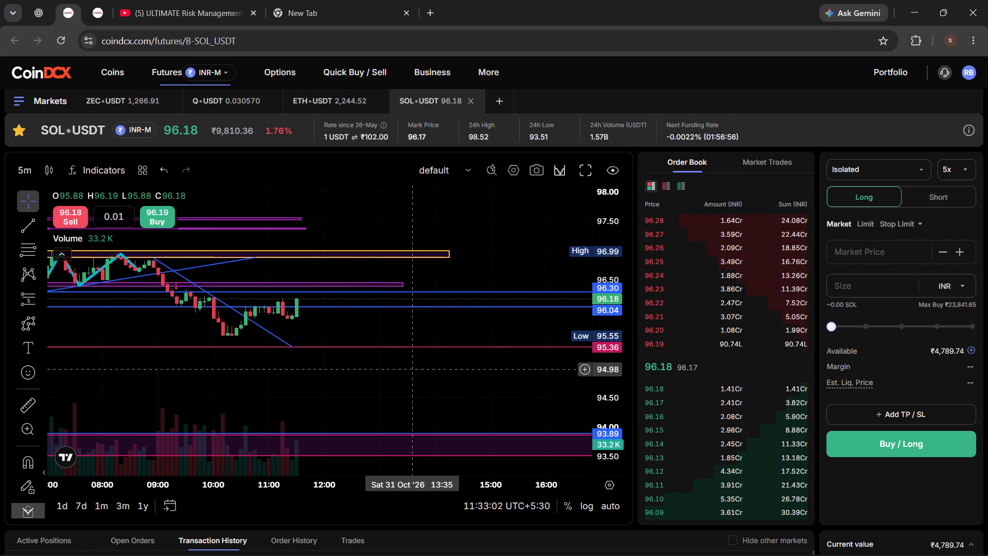
pyautogui.scroll(-7, 414, 381)
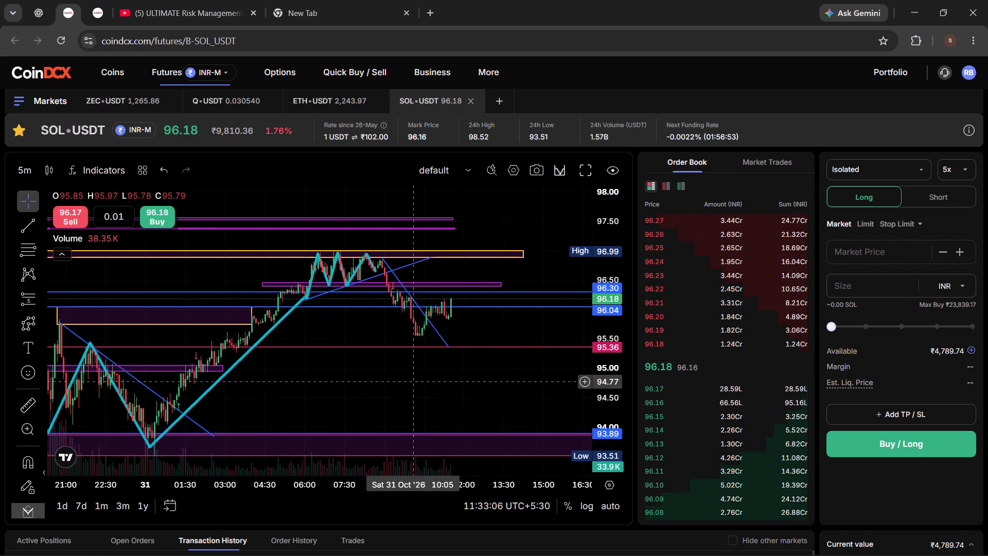
pyautogui.scroll(-2, 381, 404)
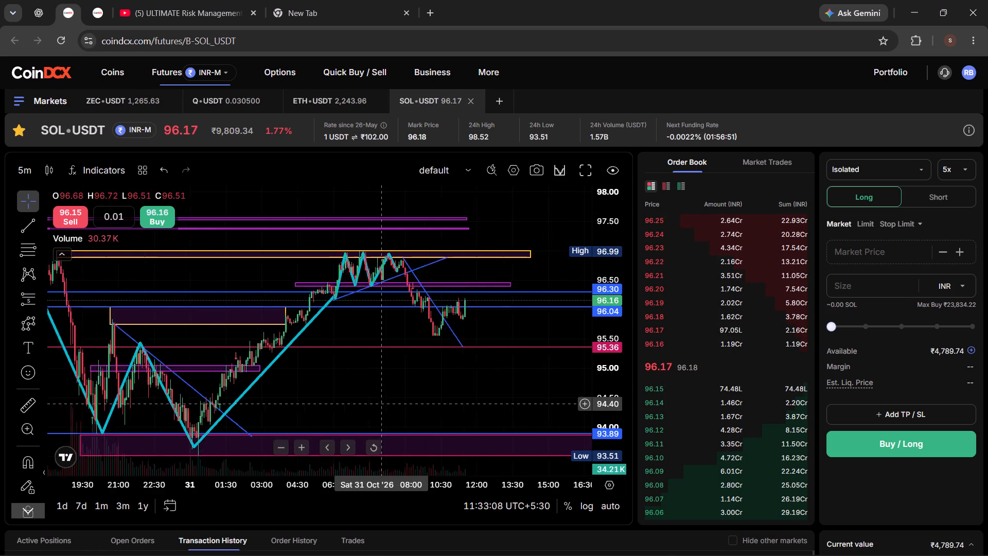
pyautogui.scroll(-5, 381, 408)
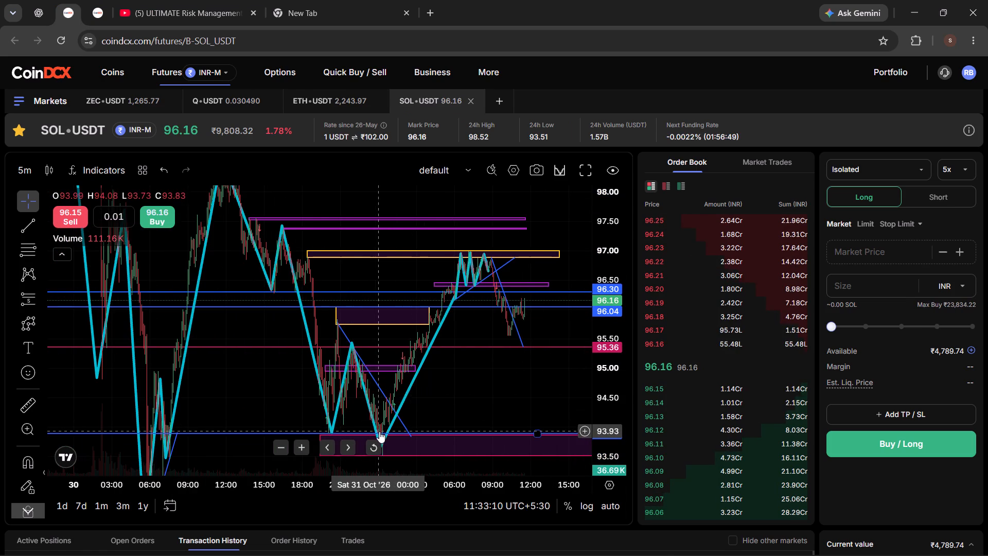
pyautogui.scroll(11, 521, 405)
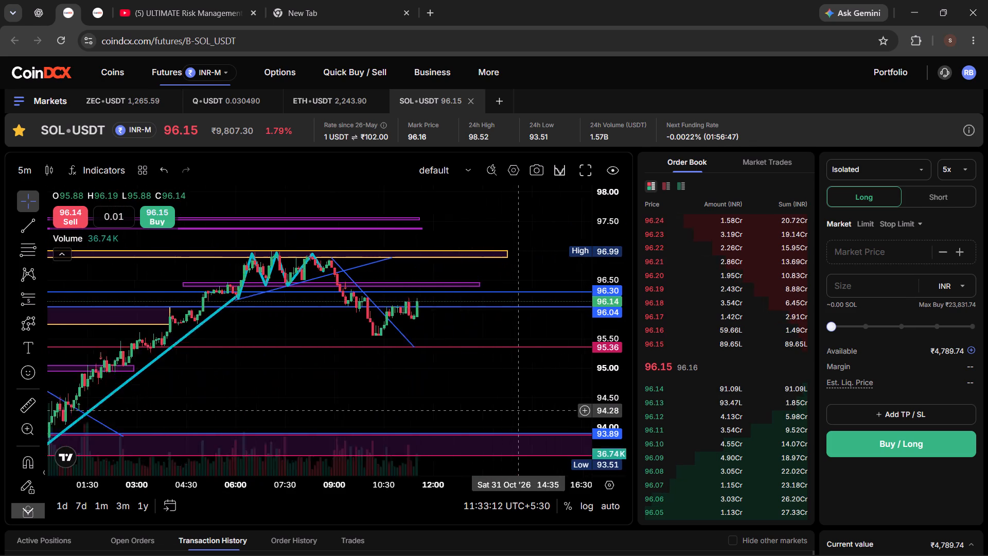
pyautogui.scroll(1, 518, 411)
# Examine the latest SOL-USDT candles against the falling trend line and the 96.30, 96.04 and 95.36 levels on an expanded price scale.
pyautogui.moveTo(617, 358); pyautogui.dragTo(633, 120)
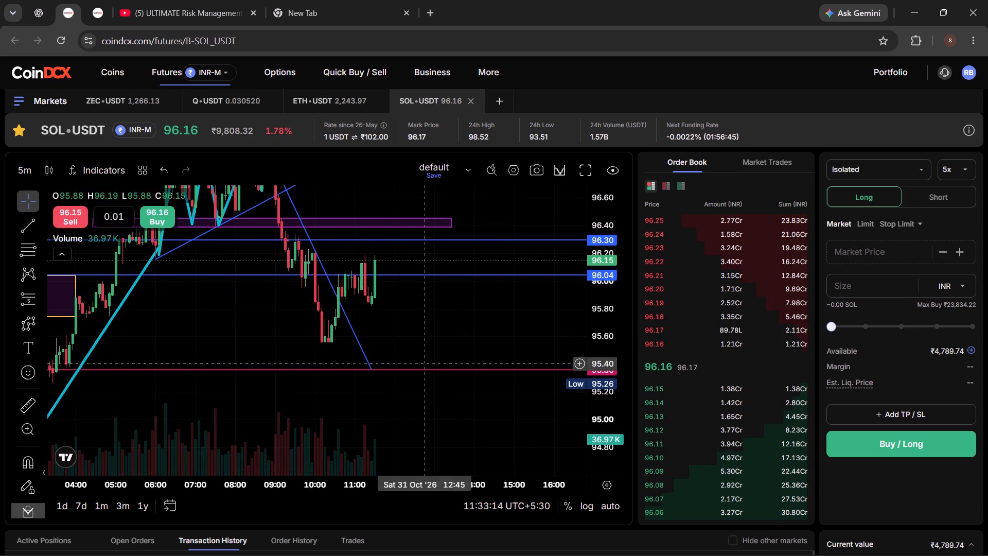
pyautogui.moveTo(261, 305); pyautogui.dragTo(372, 410)
pyautogui.scroll(2, 376, 411)
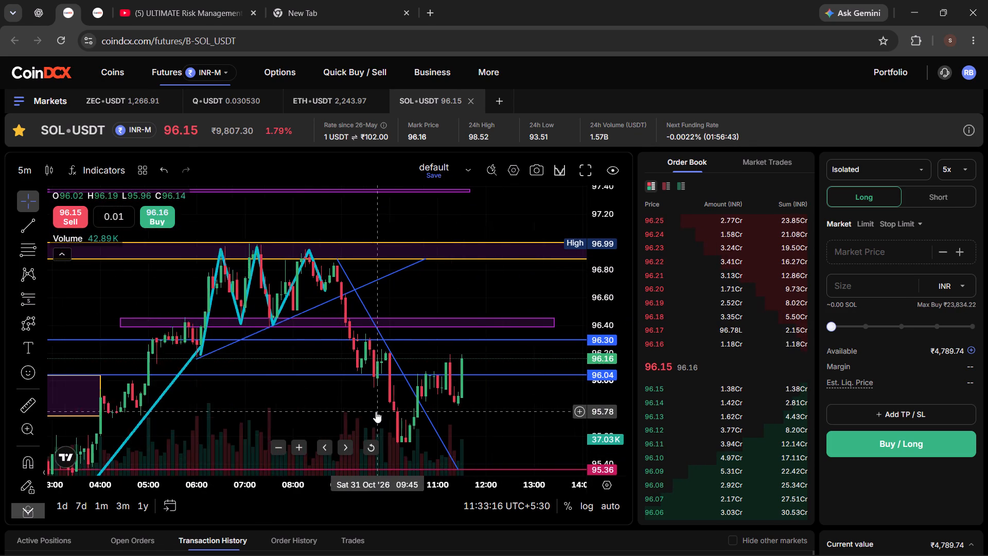
pyautogui.scroll(1, 376, 411)
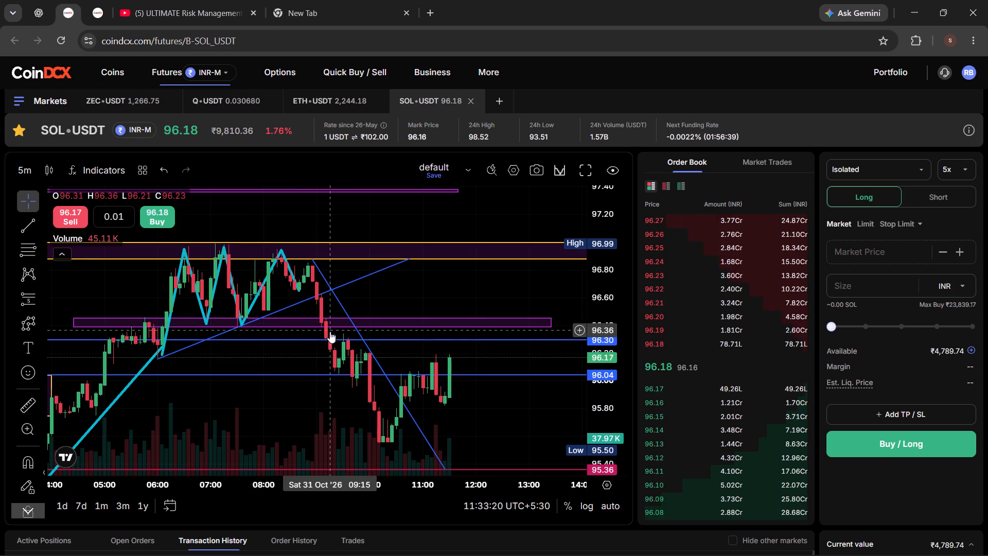
pyautogui.scroll(-4, 365, 451)
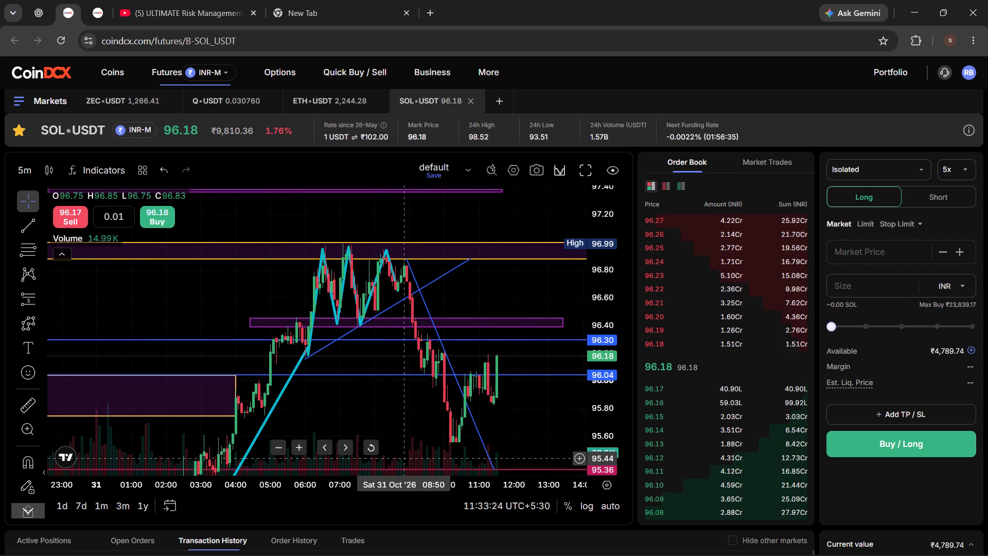
pyautogui.moveTo(501, 474); pyautogui.dragTo(498, 396)
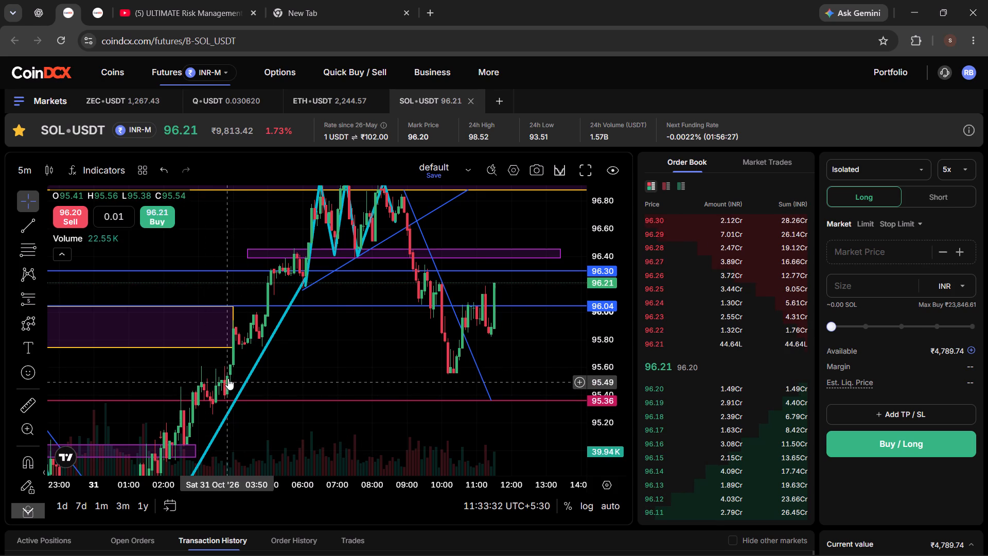
pyautogui.moveTo(385, 377); pyautogui.dragTo(303, 416)
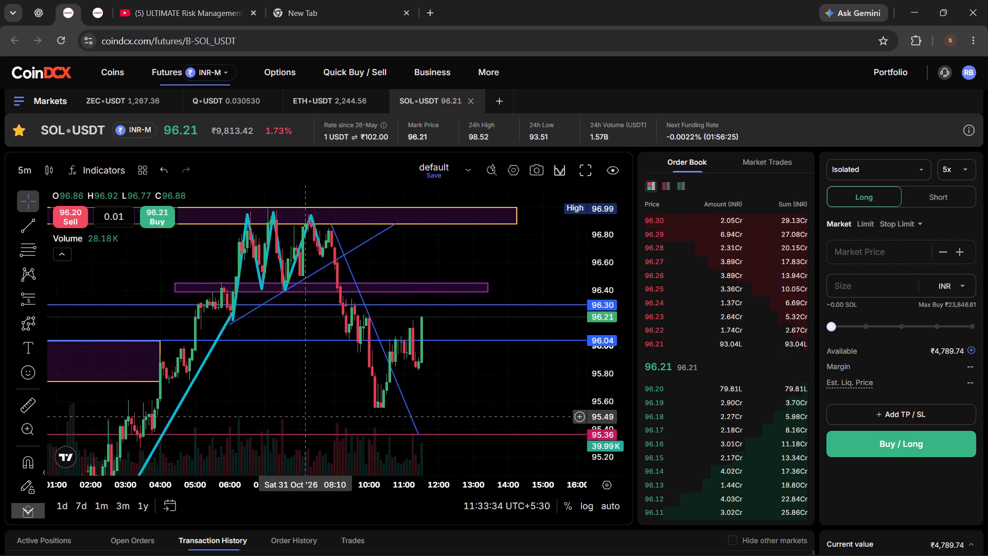
pyautogui.moveTo(303, 416); pyautogui.dragTo(302, 416)
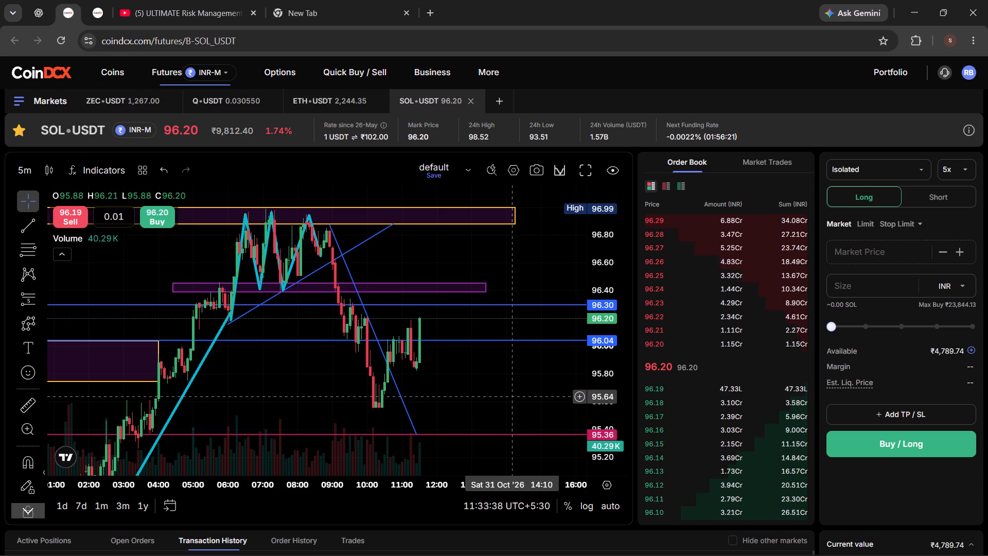
pyautogui.scroll(4, 519, 408)
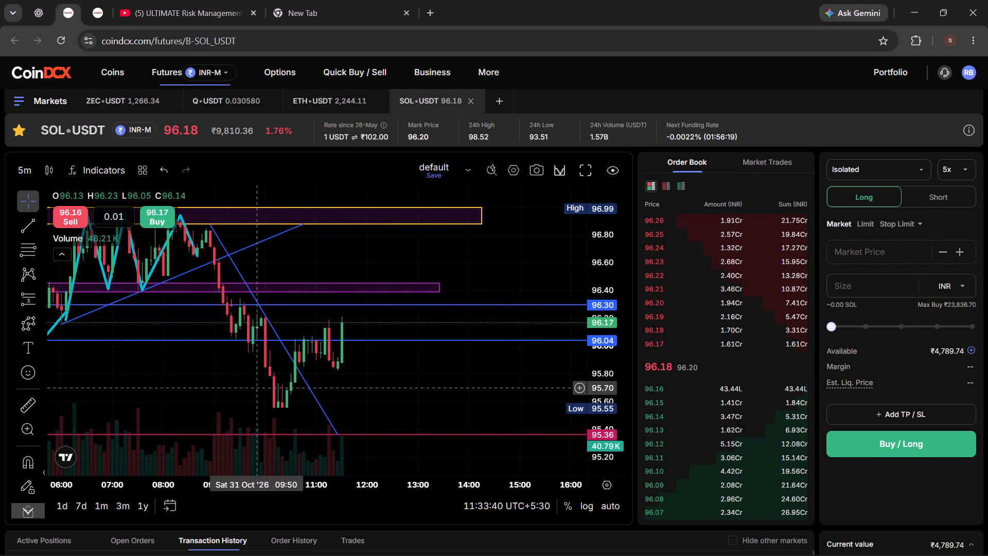
pyautogui.moveTo(161, 388); pyautogui.dragTo(347, 414)
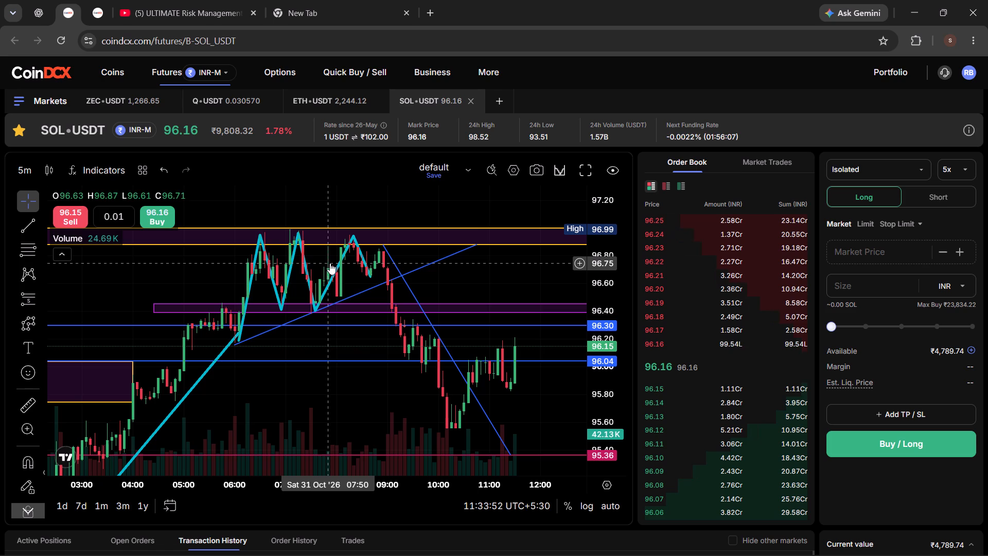
pyautogui.scroll(3, 525, 438)
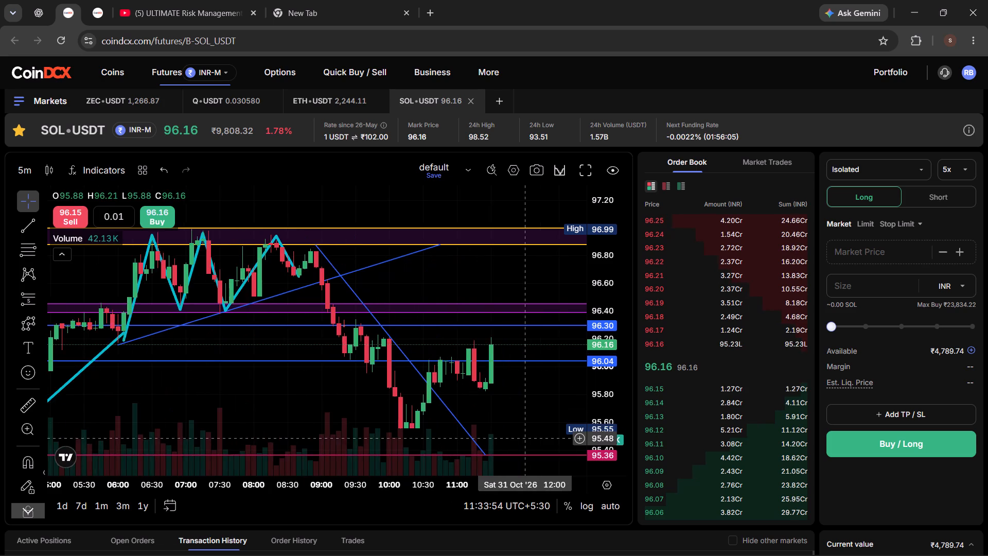
pyautogui.scroll(5, 525, 438)
pyautogui.scroll(-5, 525, 438)
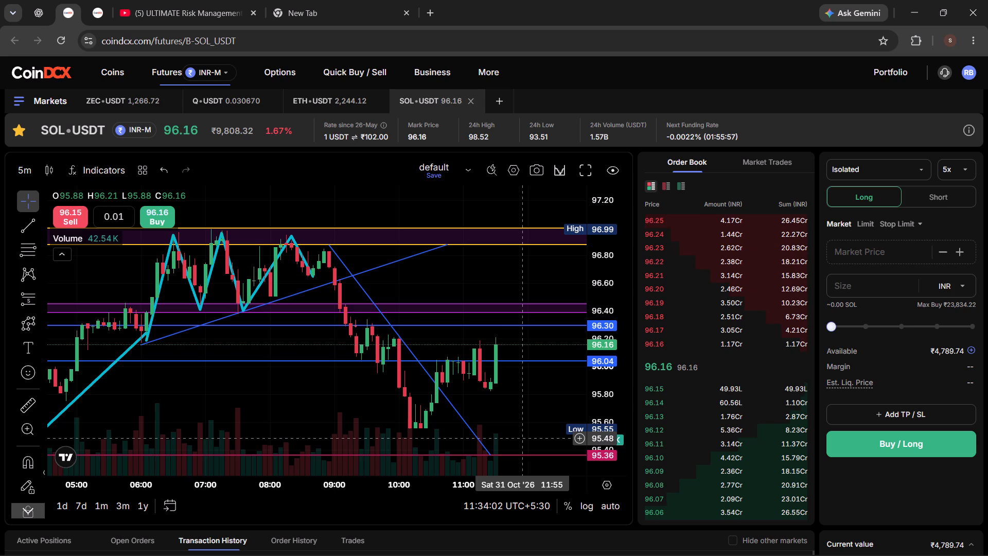
# Switch to the YouTube risk management video, watch its opening in full-screen view and leave full screen.
pyautogui.click(149, 0)
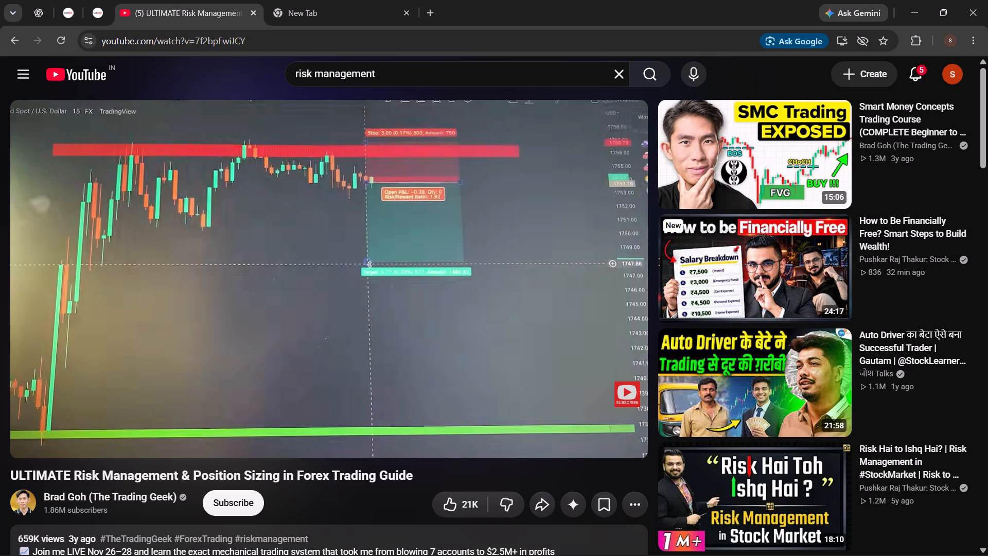
pyautogui.click(376, 353)
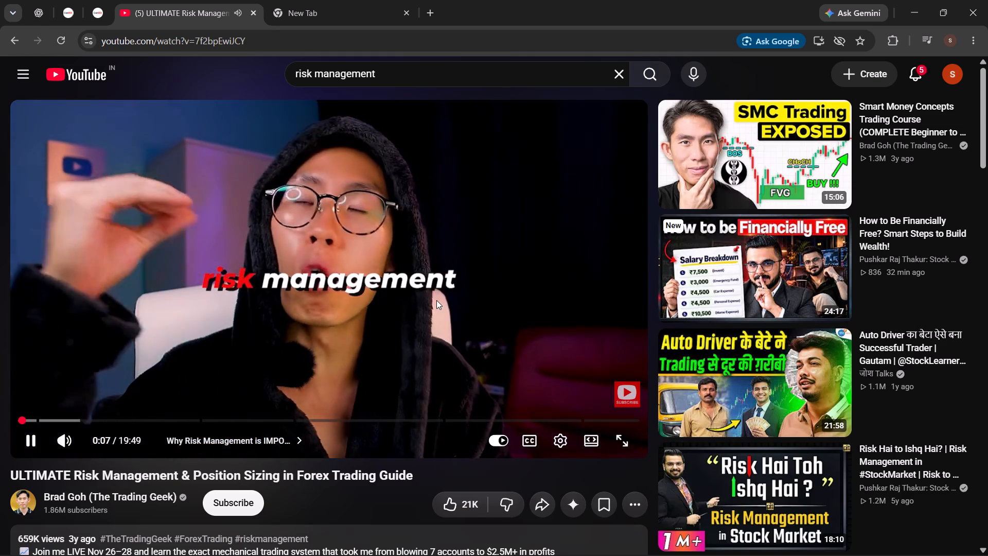
pyautogui.click(436, 300)
pyautogui.click(436, 300)
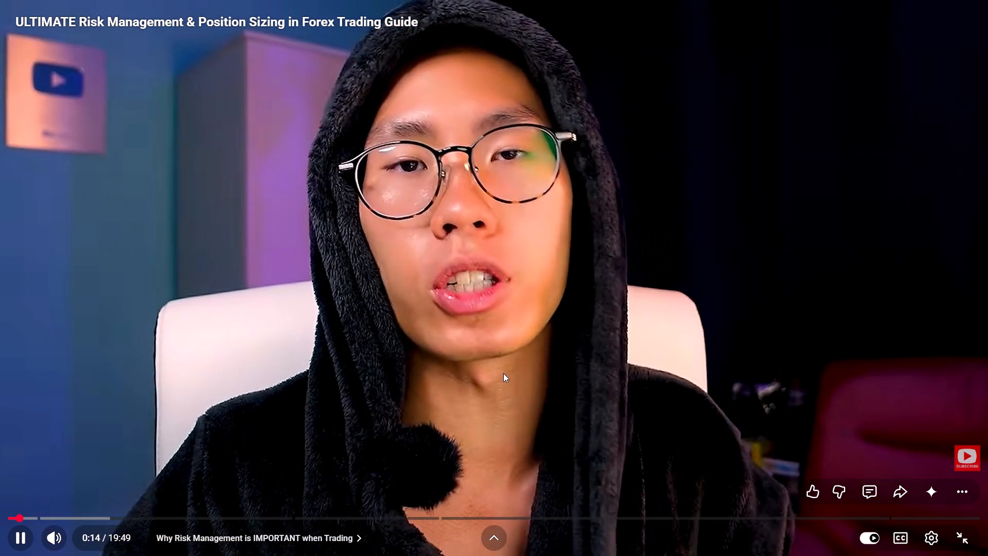
pyautogui.click(965, 544)
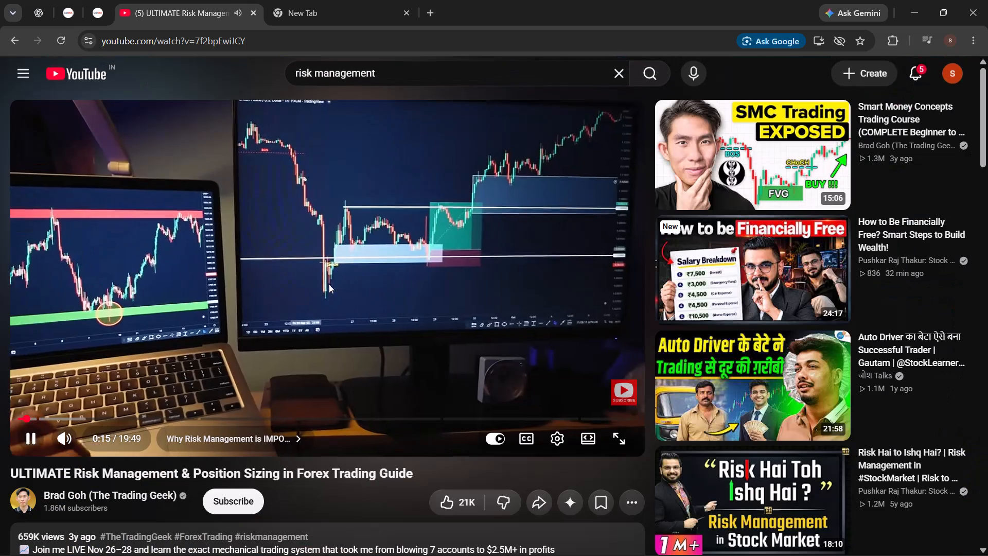
# Return to the ETH-USDT chart and examine the latest candles against the falling channel and the middle pink-bordered zone.
pyautogui.click(73, 11)
pyautogui.click(95, 3)
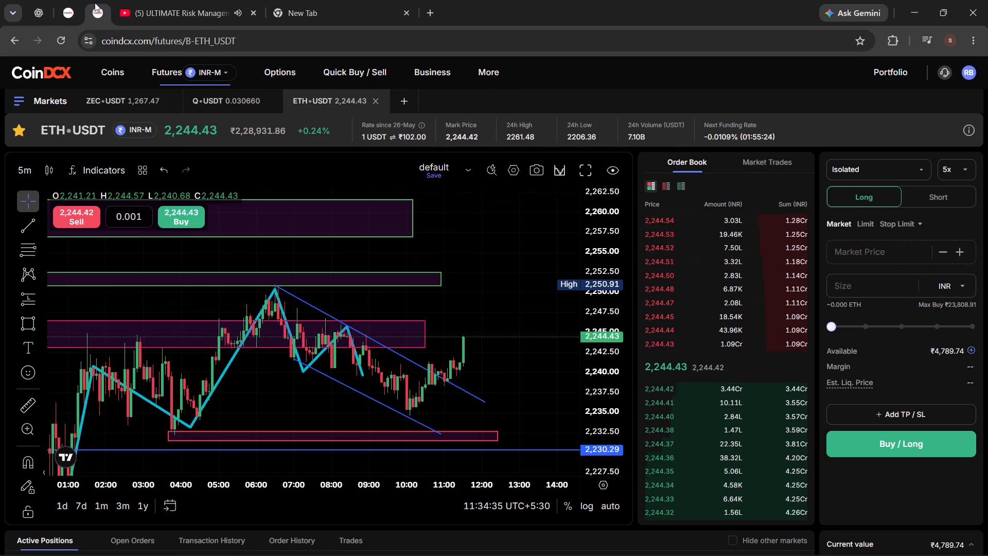
pyautogui.moveTo(538, 354); pyautogui.dragTo(551, 339)
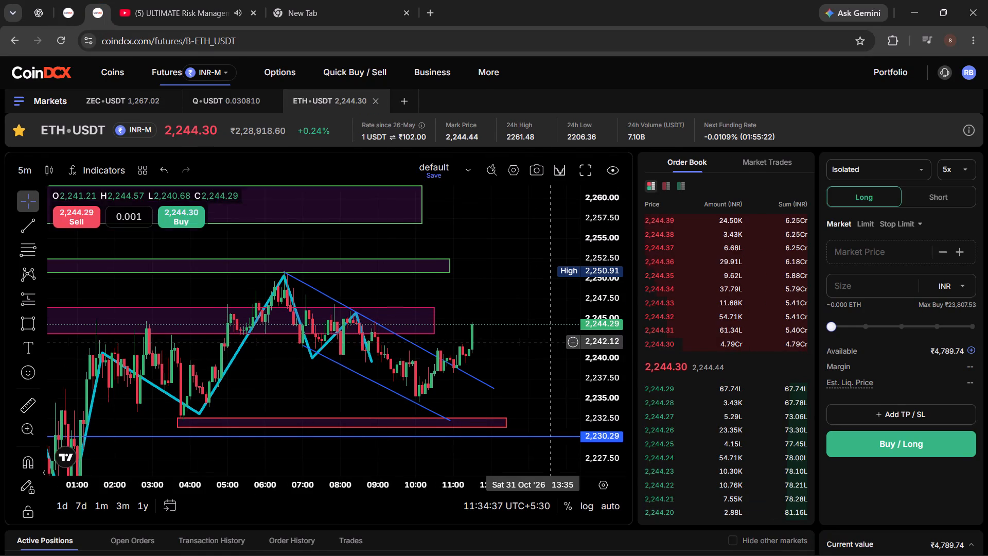
pyautogui.moveTo(551, 339); pyautogui.dragTo(552, 333)
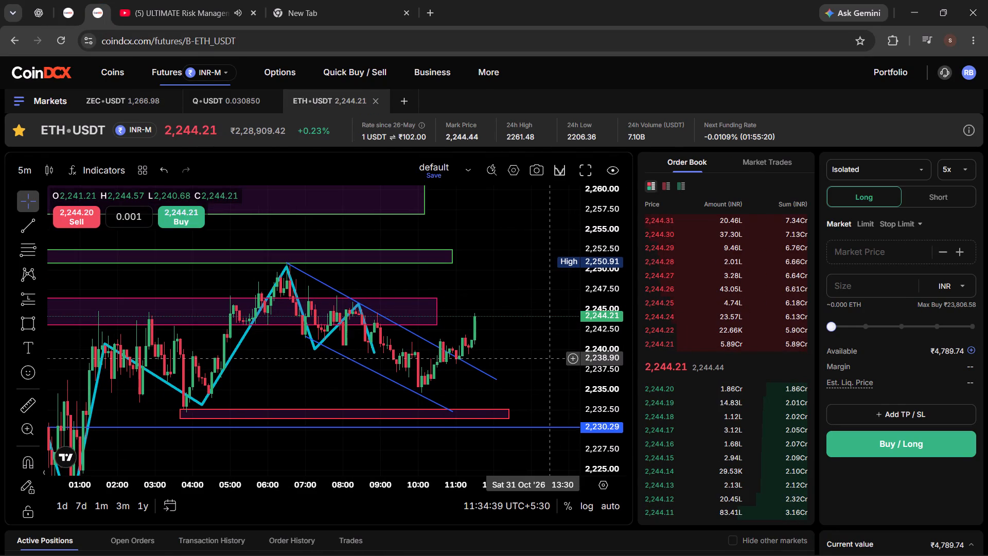
pyautogui.scroll(-3, 550, 358)
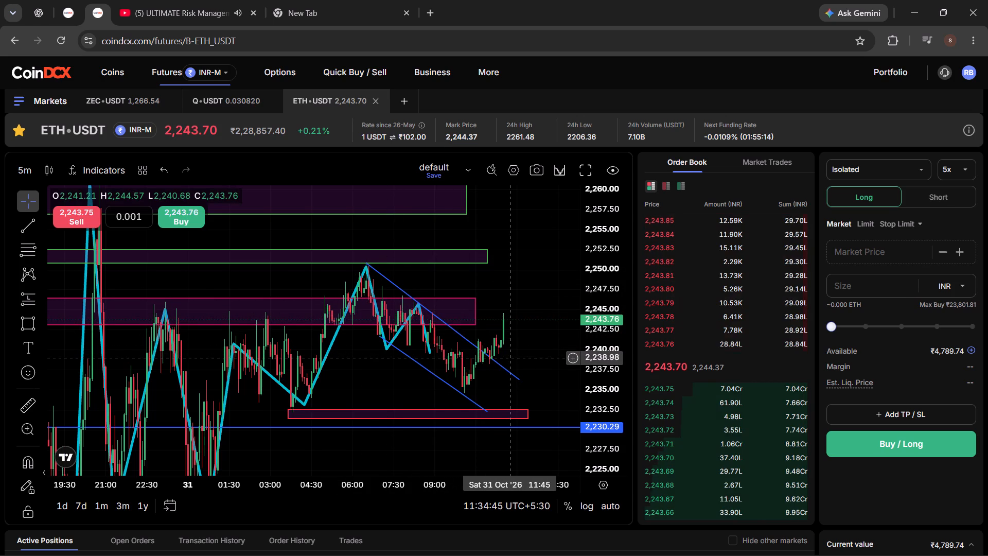
pyautogui.scroll(1, 544, 350)
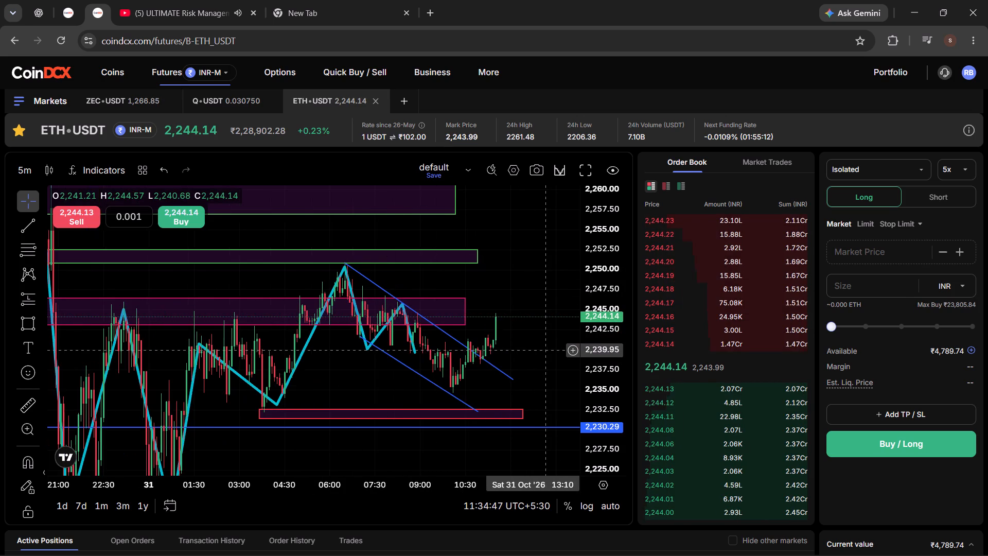
pyautogui.scroll(4, 548, 350)
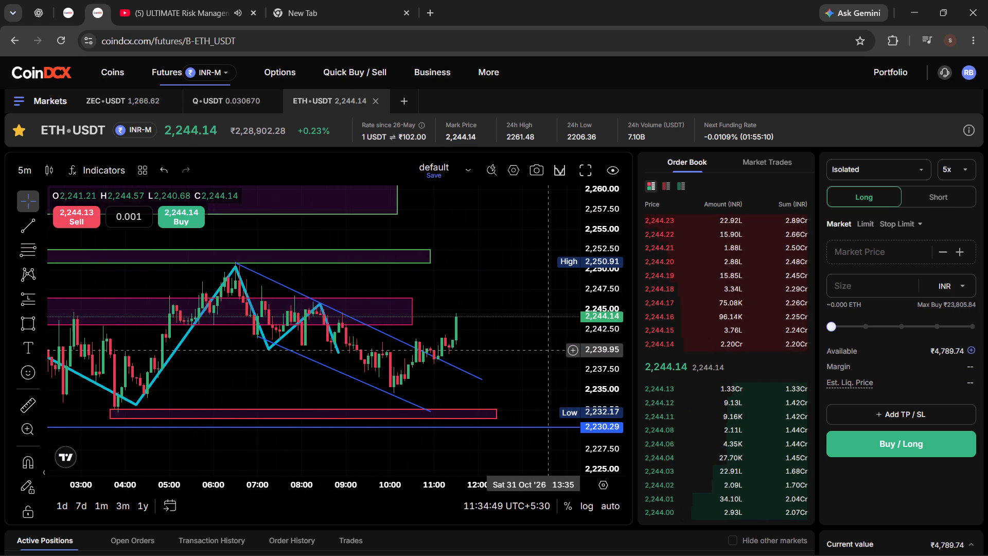
pyautogui.scroll(-1, 548, 350)
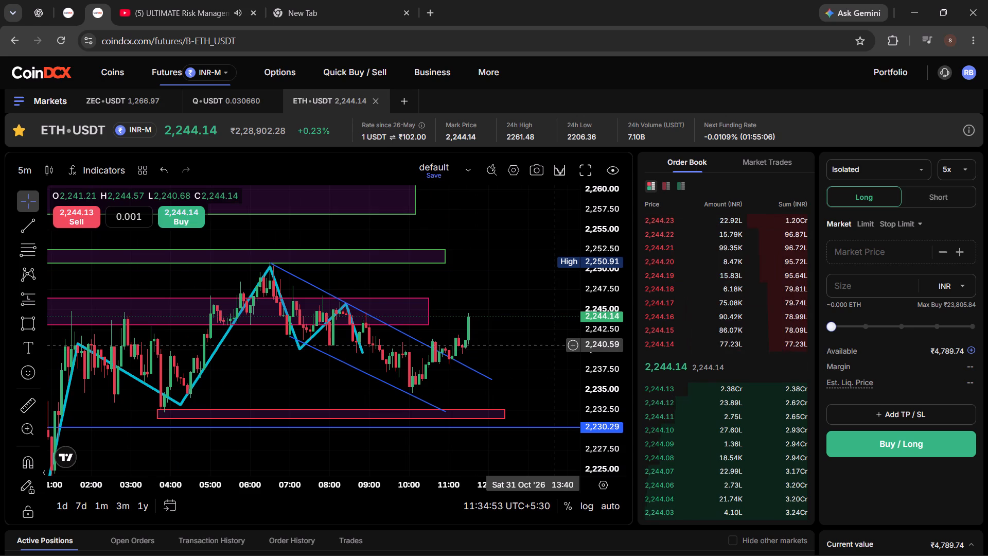
pyautogui.click(595, 169)
pyautogui.click(593, 170)
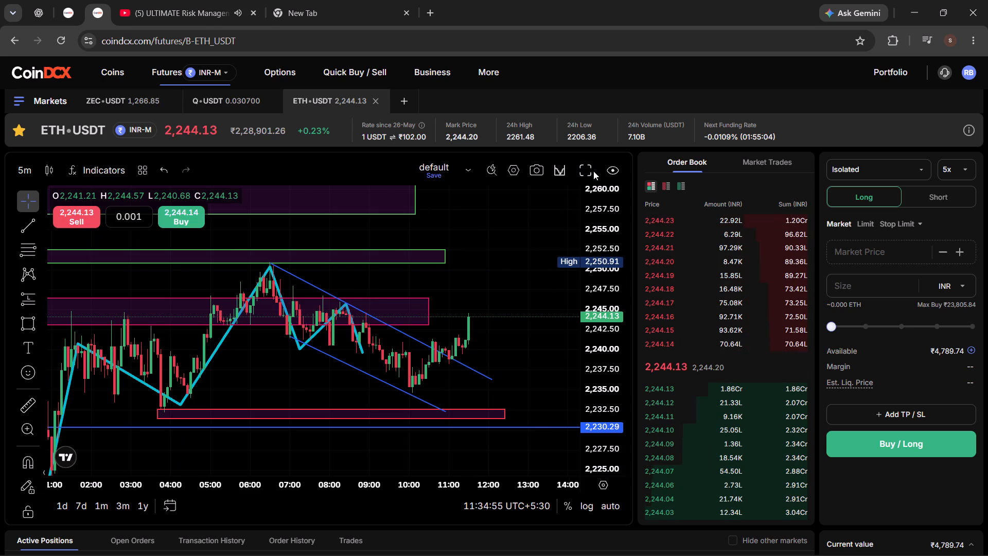
# Switch to the YouTube risk management video, pause it and skip back a few seconds.
pyautogui.moveTo(593, 171); pyautogui.dragTo(588, 173)
pyautogui.click(166, 0)
pyautogui.click(390, 282)
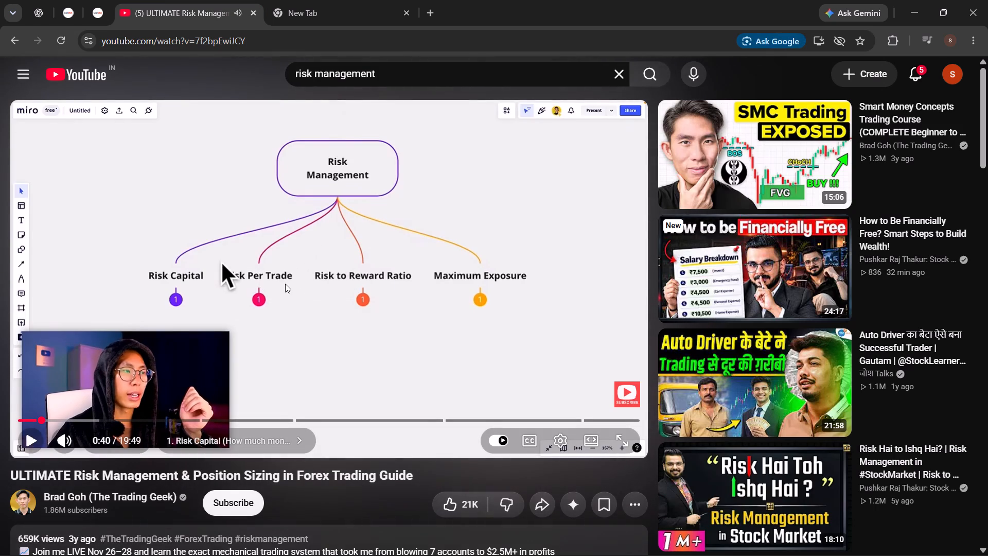
pyautogui.press('Left')
pyautogui.press('Left')
pyautogui.press('Left')
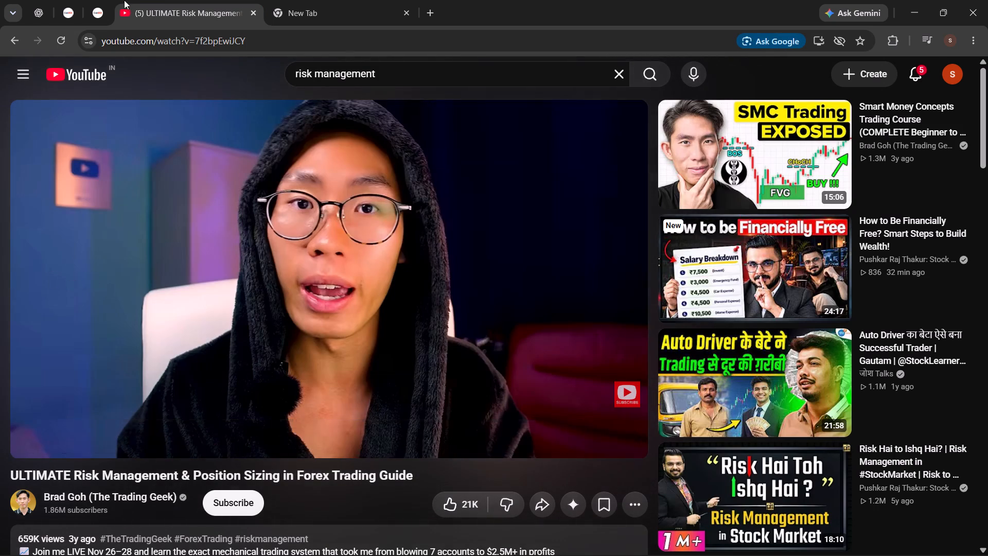
# Return to the ETH-USDT chart and compare the latest candles with the falling channel and marked zones on an expanded price scale.
pyautogui.click(84, 0)
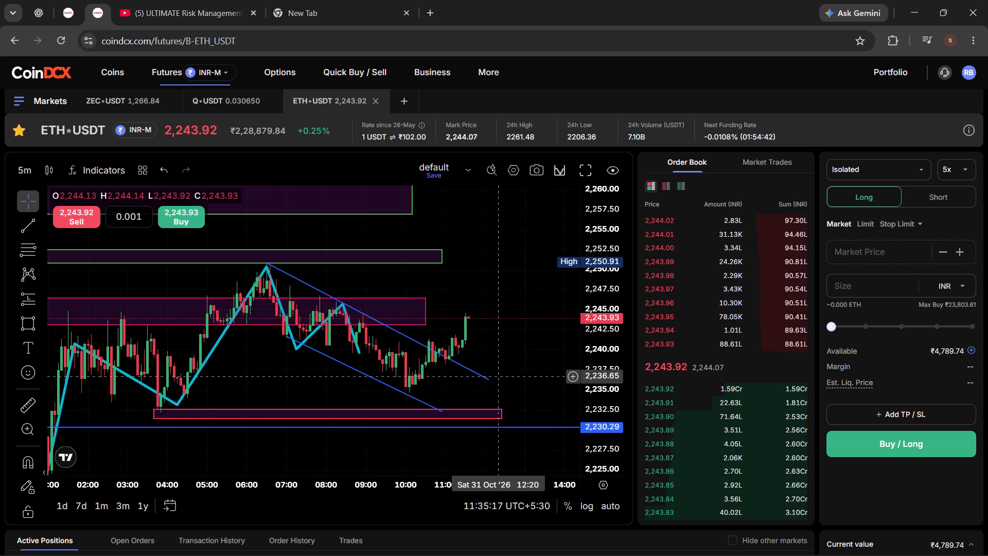
pyautogui.scroll(4, 498, 377)
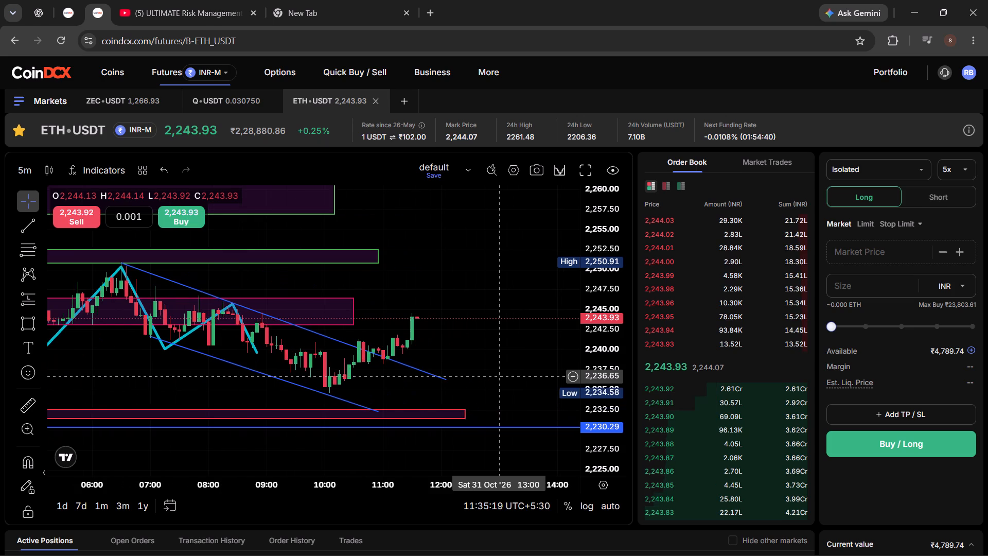
pyautogui.scroll(-6, 498, 377)
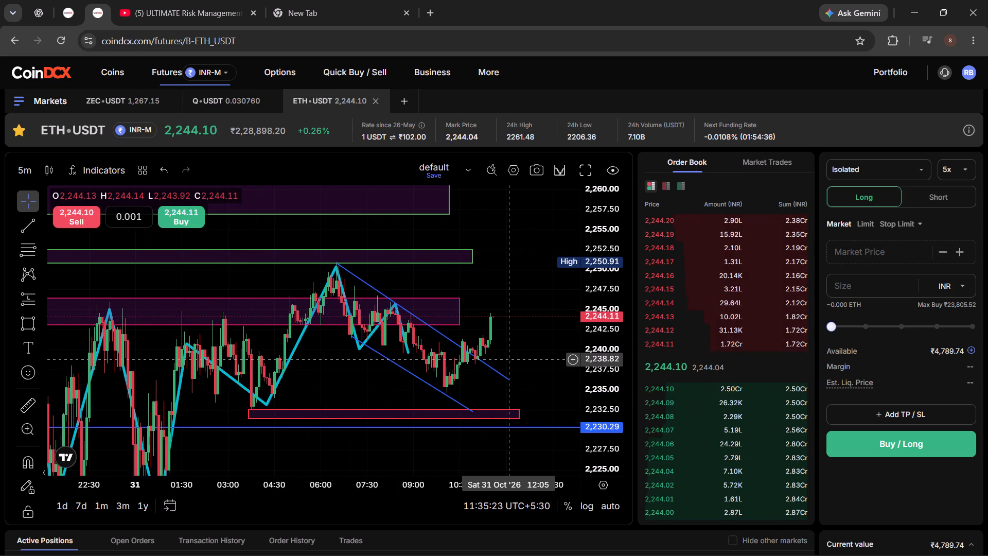
pyautogui.scroll(7, 510, 359)
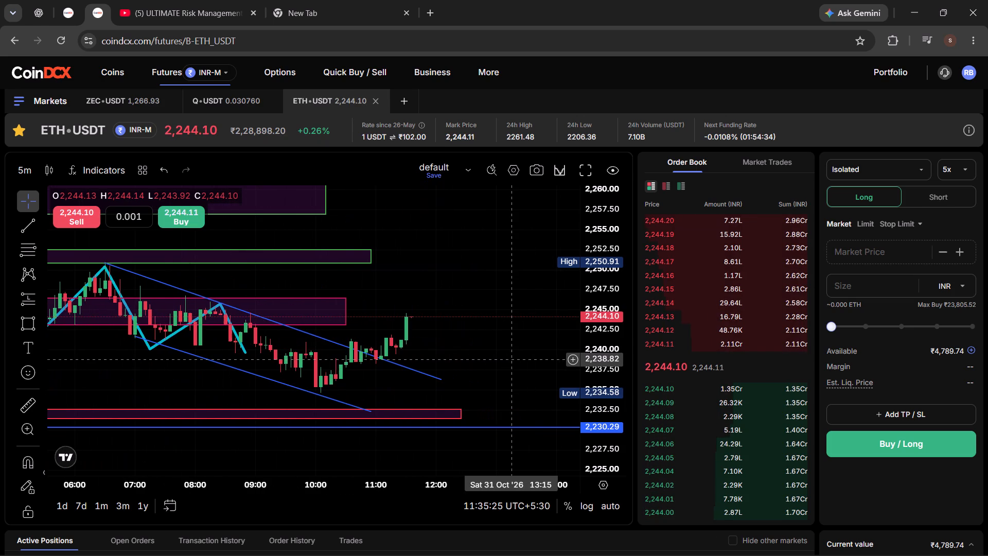
pyautogui.scroll(-7, 511, 359)
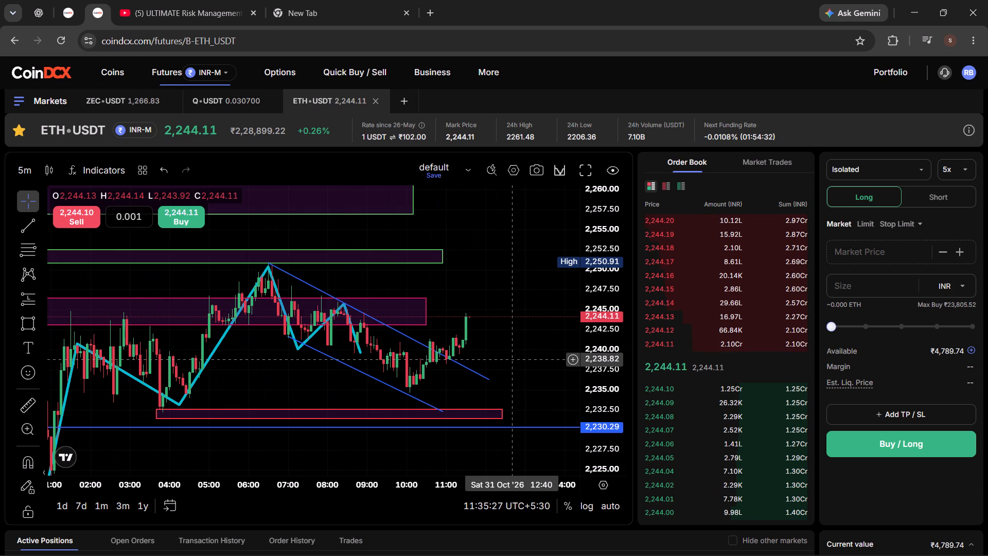
pyautogui.moveTo(620, 316); pyautogui.dragTo(630, 225)
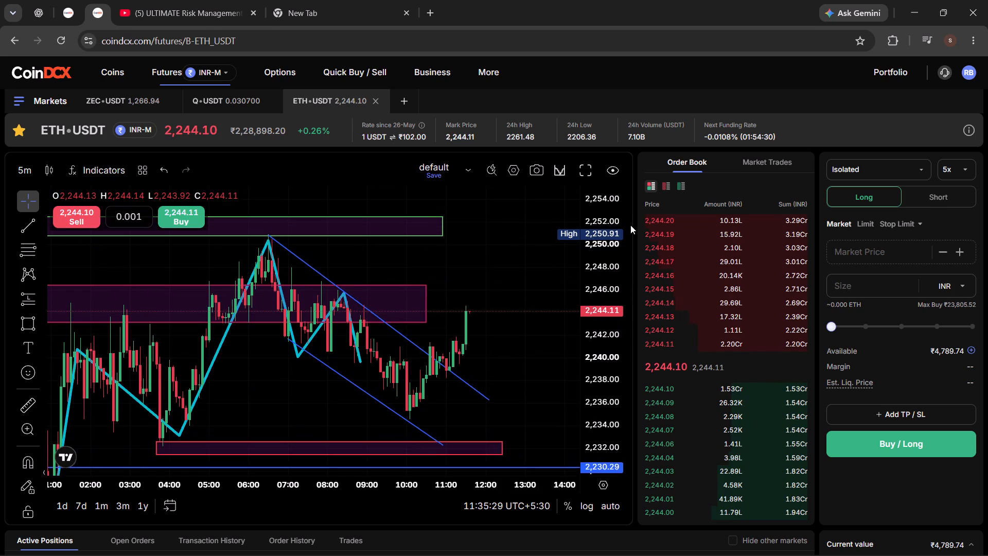
pyautogui.moveTo(630, 225); pyautogui.dragTo(638, 182)
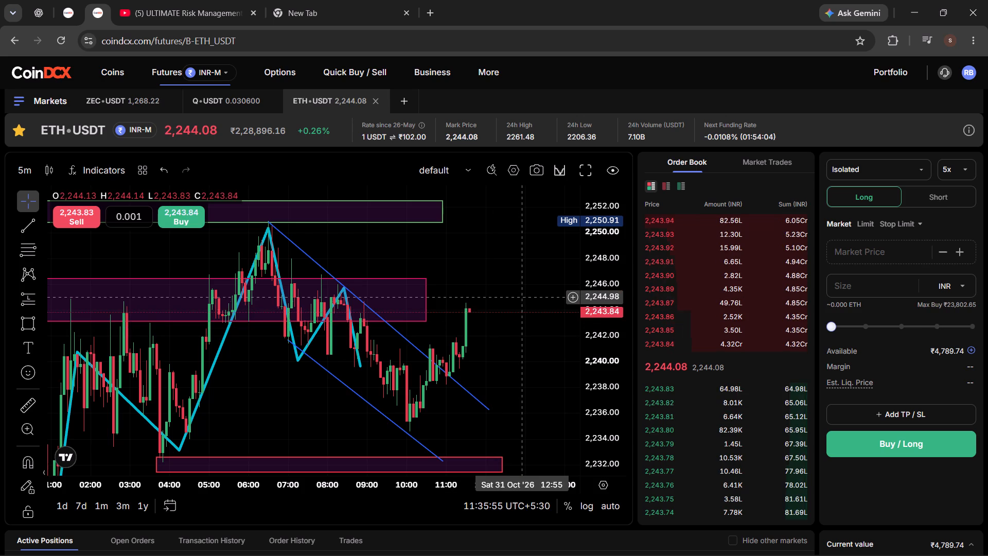
pyautogui.scroll(-3, 526, 292)
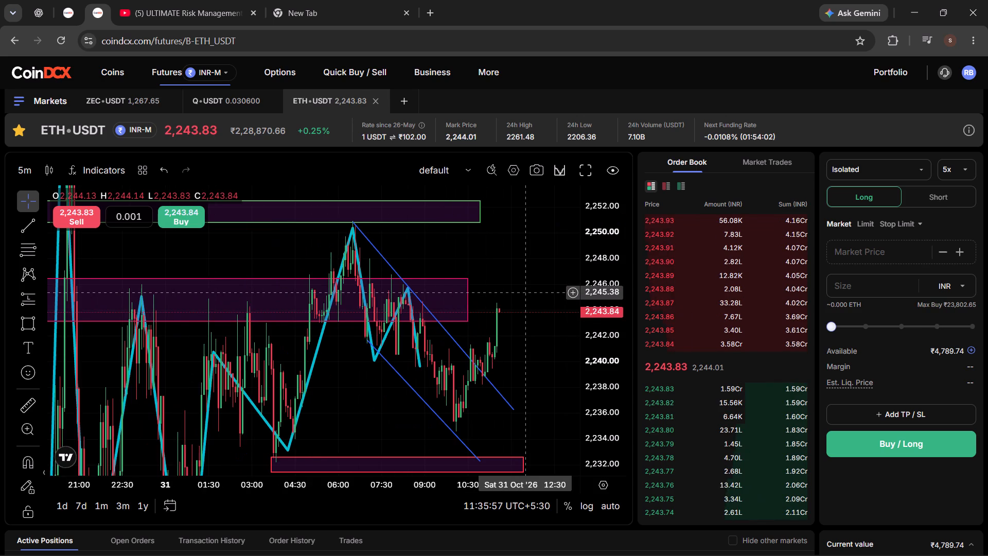
pyautogui.moveTo(542, 280); pyautogui.dragTo(511, 291)
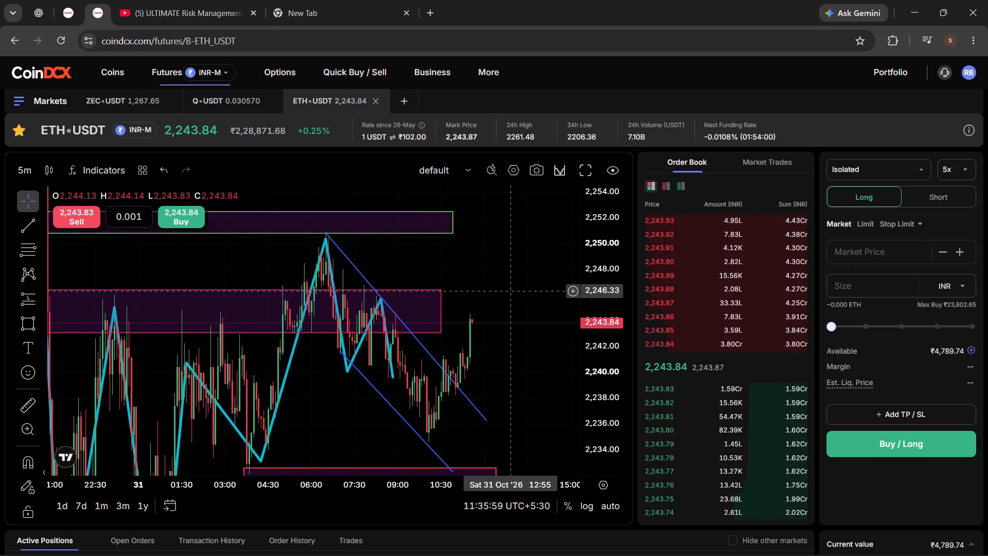
pyautogui.moveTo(511, 291); pyautogui.dragTo(492, 297)
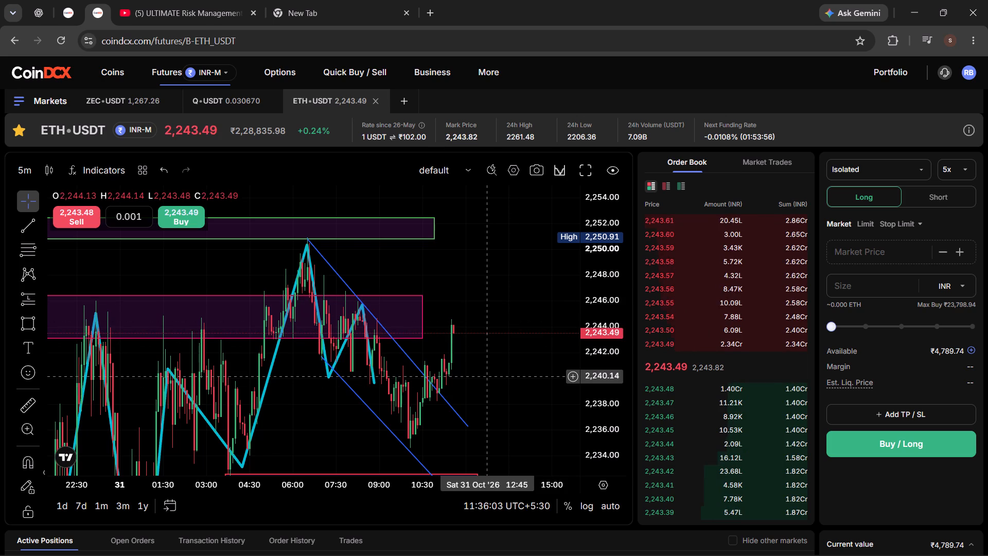
# Examine the 31 October morning candles up close against the swing polyline, the falling channel and the middle pink-bordered zone.
pyautogui.scroll(9, 486, 377)
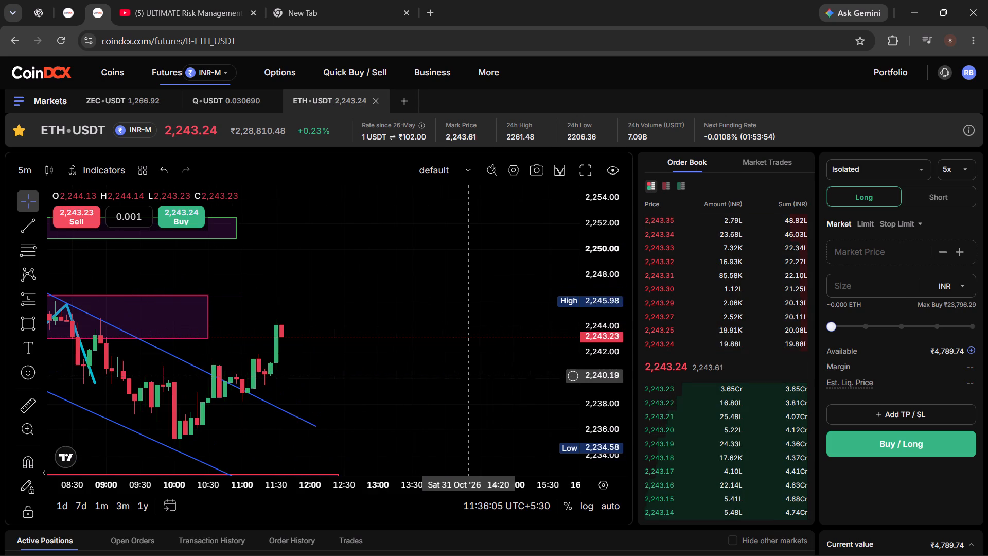
pyautogui.moveTo(299, 302); pyautogui.dragTo(544, 310)
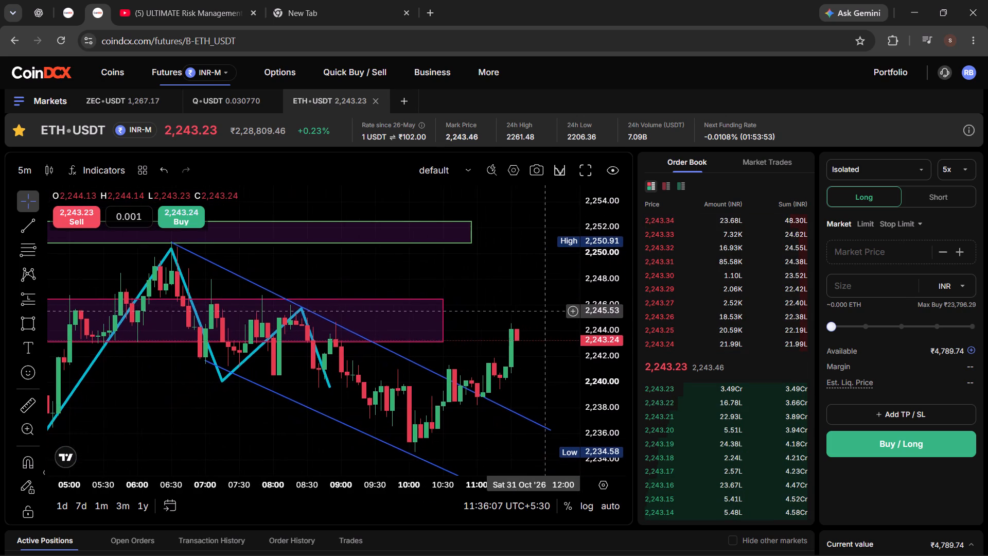
pyautogui.moveTo(544, 310); pyautogui.dragTo(544, 310)
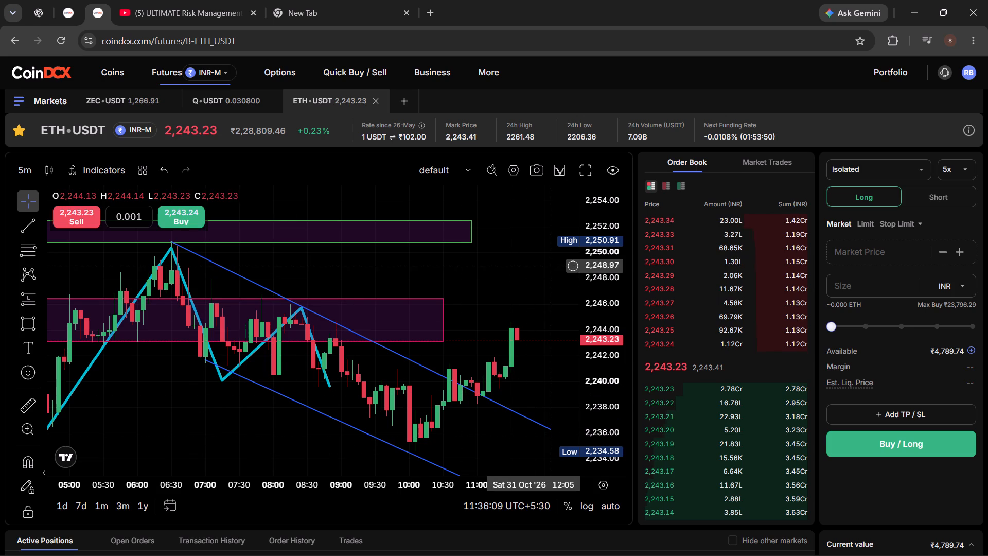
pyautogui.scroll(-2, 545, 316)
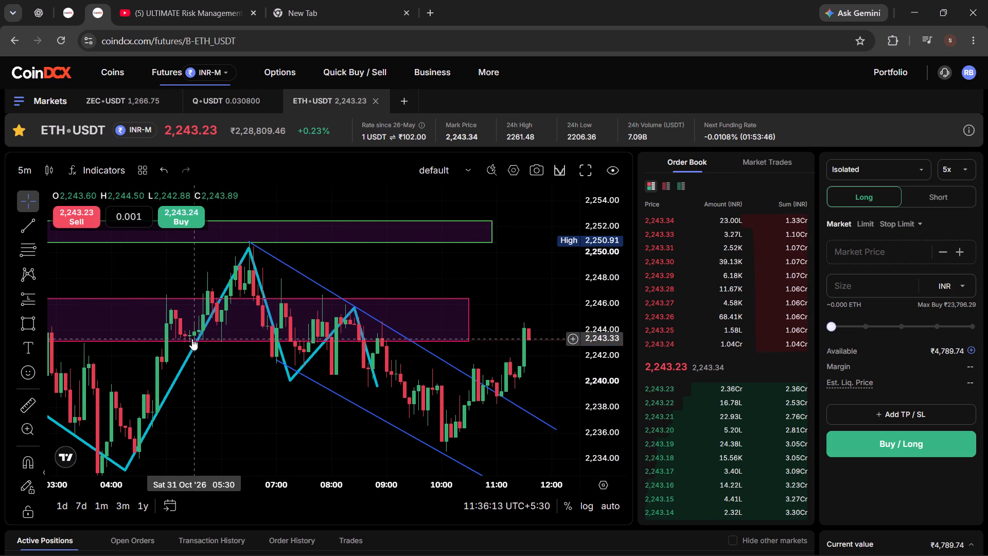
pyautogui.click(192, 341)
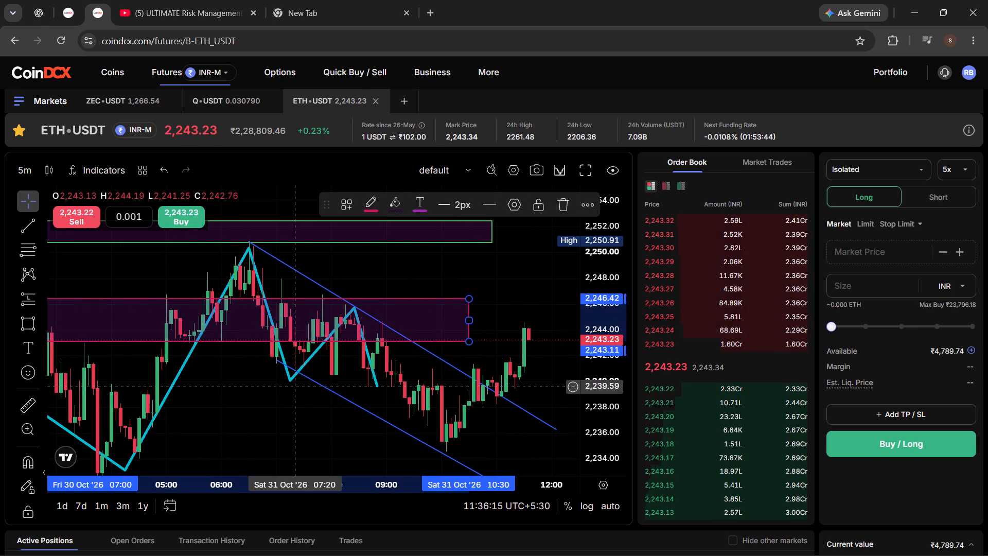
pyautogui.click(284, 390)
# Examine the wider ETH-USDT swing structure, the marked zones and the 2,230.29 level back to 30 October on a compressed price scale.
pyautogui.scroll(-7, 479, 300)
pyautogui.moveTo(433, 420); pyautogui.dragTo(427, 416)
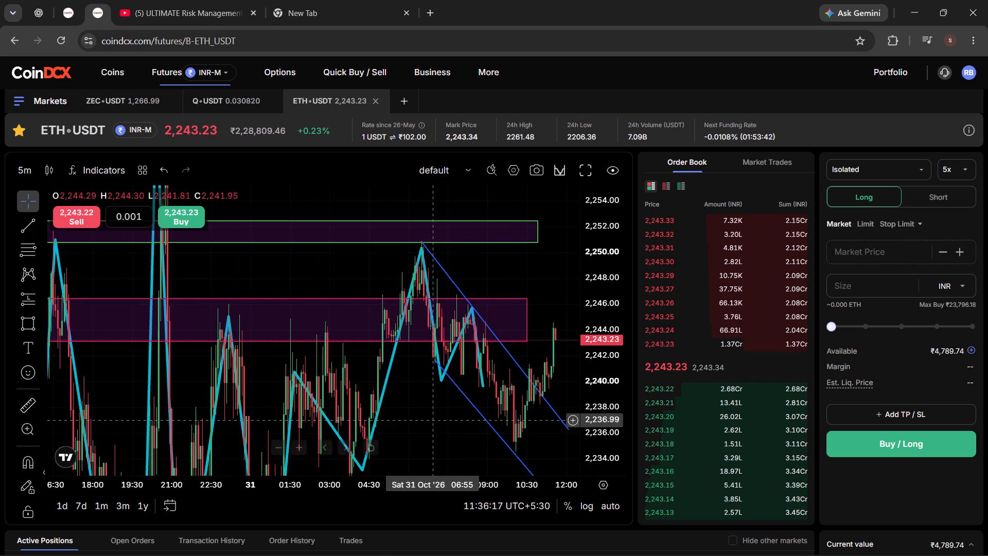
pyautogui.moveTo(427, 416); pyautogui.dragTo(384, 319)
pyautogui.moveTo(614, 271); pyautogui.dragTo(611, 307)
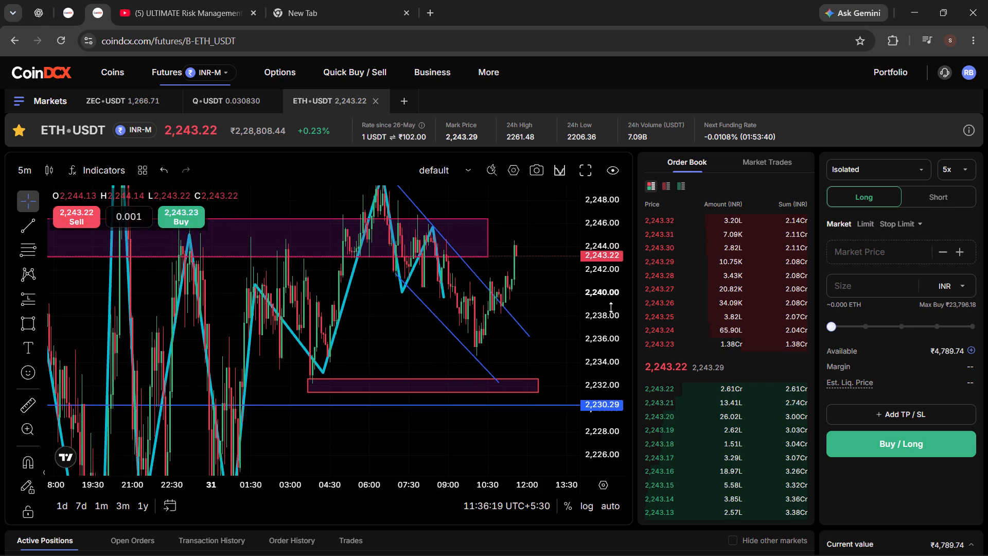
pyautogui.moveTo(611, 307); pyautogui.dragTo(609, 387)
pyautogui.scroll(-3, 430, 473)
pyautogui.scroll(-7, 429, 418)
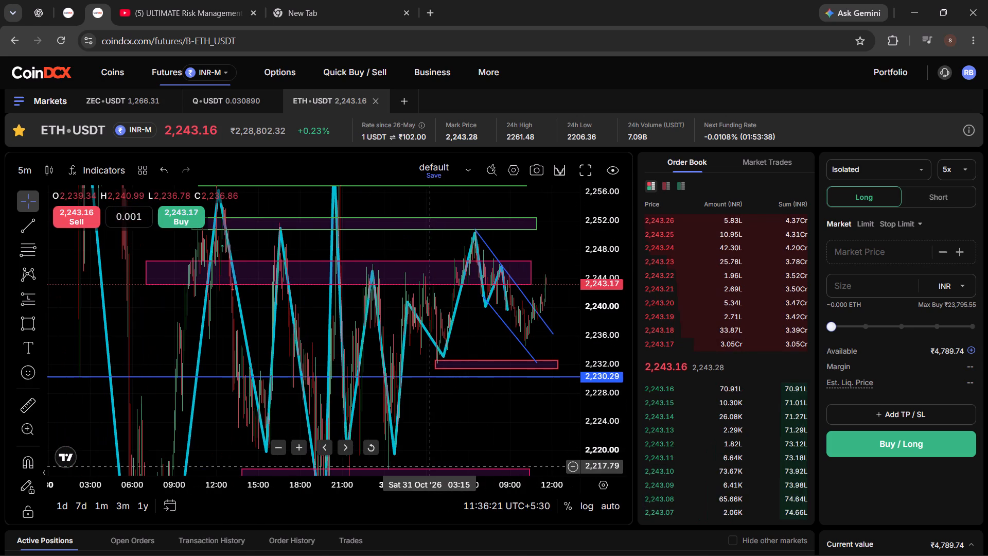
pyautogui.scroll(-2, 479, 410)
pyautogui.moveTo(609, 277); pyautogui.dragTo(620, 439)
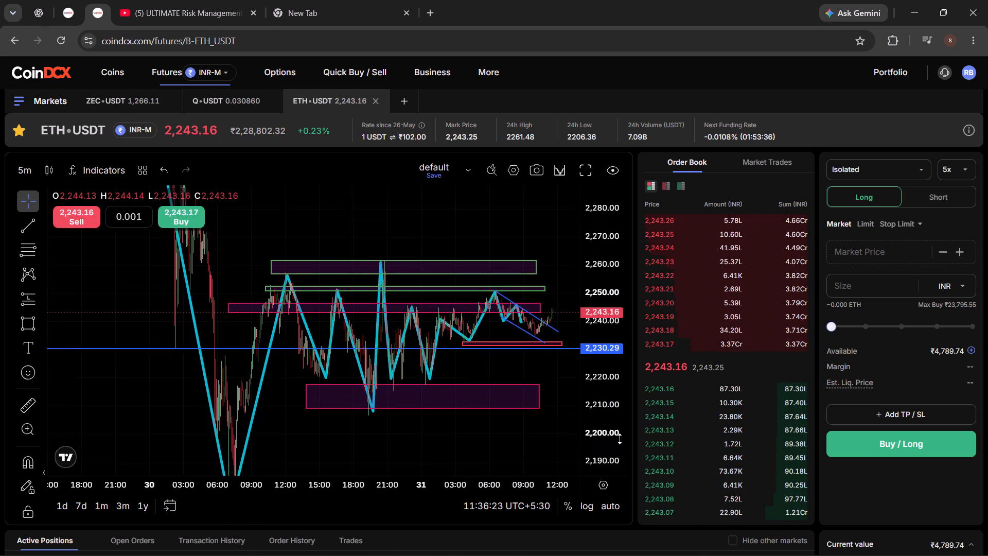
pyautogui.moveTo(620, 439); pyautogui.dragTo(619, 444)
pyautogui.scroll(2, 458, 449)
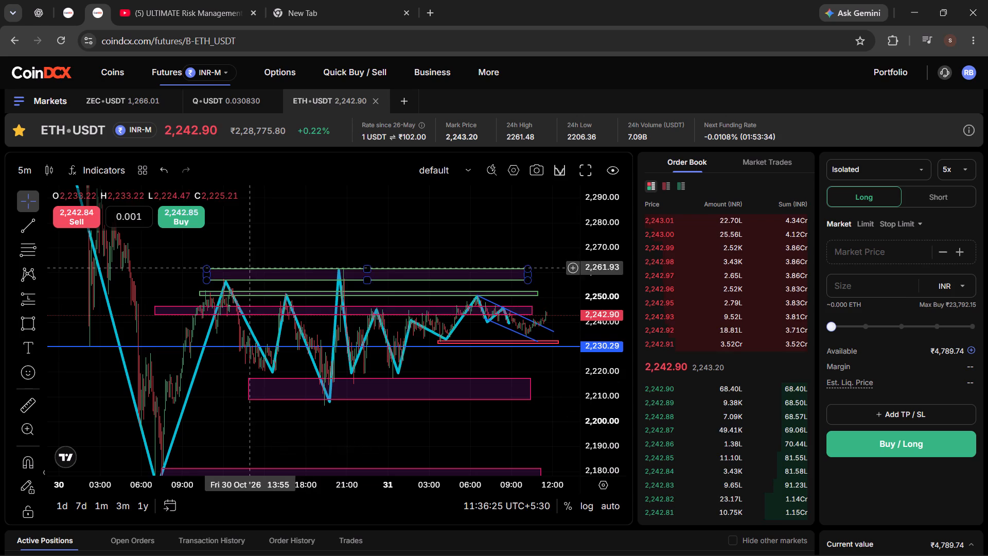
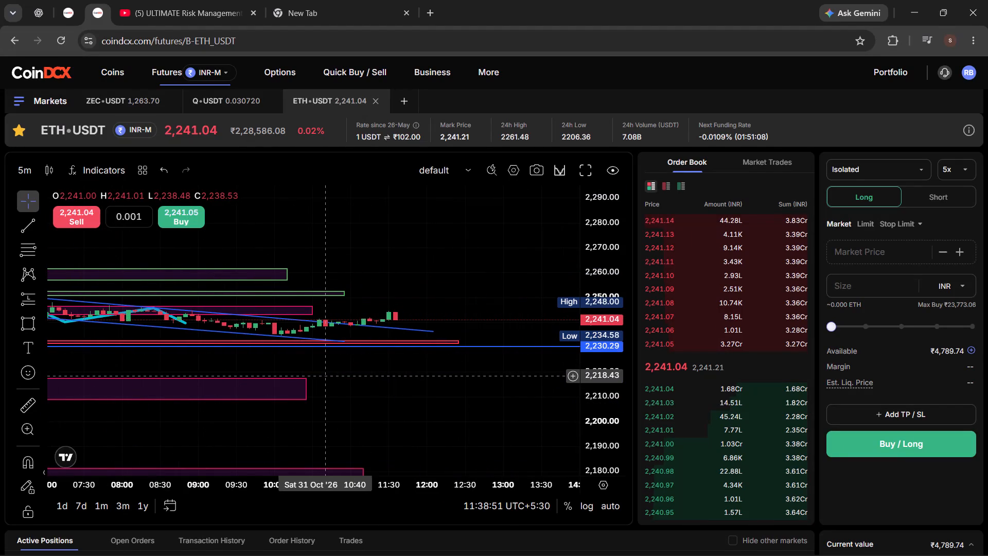
# Review the 31 October ETH-USDT candles back to about 04:00 against the swing polyline, falling channel and marked zones.
pyautogui.moveTo(630, 399); pyautogui.dragTo(653, 225)
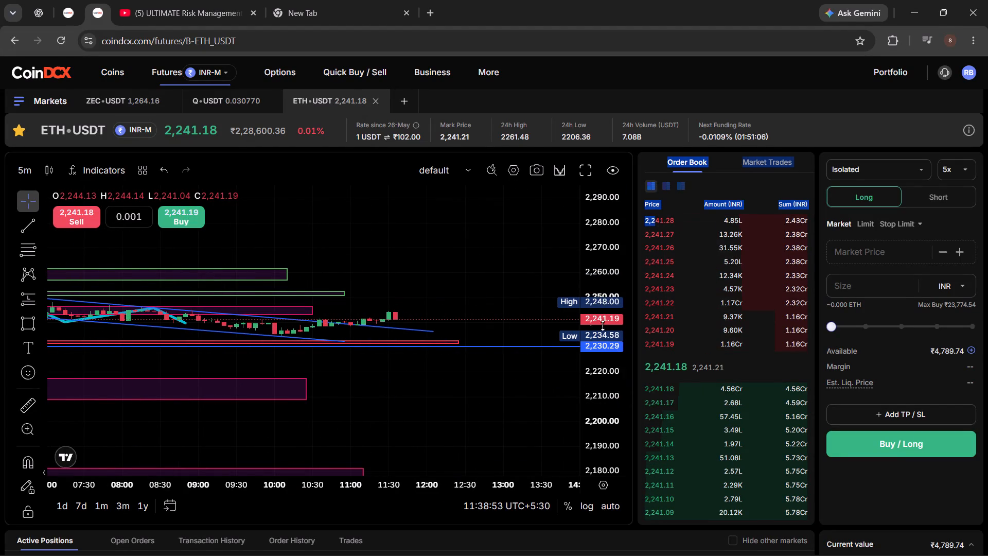
pyautogui.click(536, 271)
pyautogui.moveTo(399, 262); pyautogui.dragTo(526, 276)
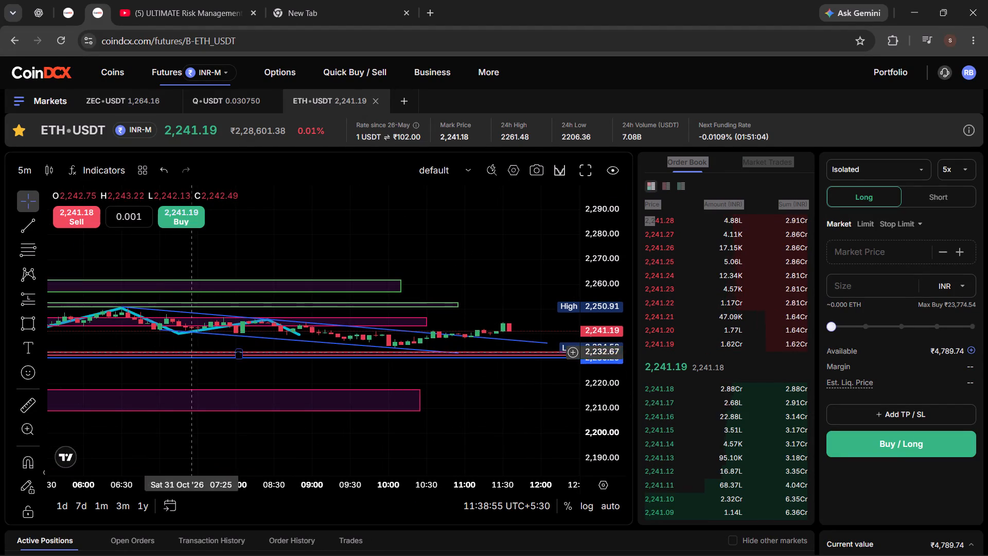
pyautogui.moveTo(320, 233); pyautogui.dragTo(470, 256)
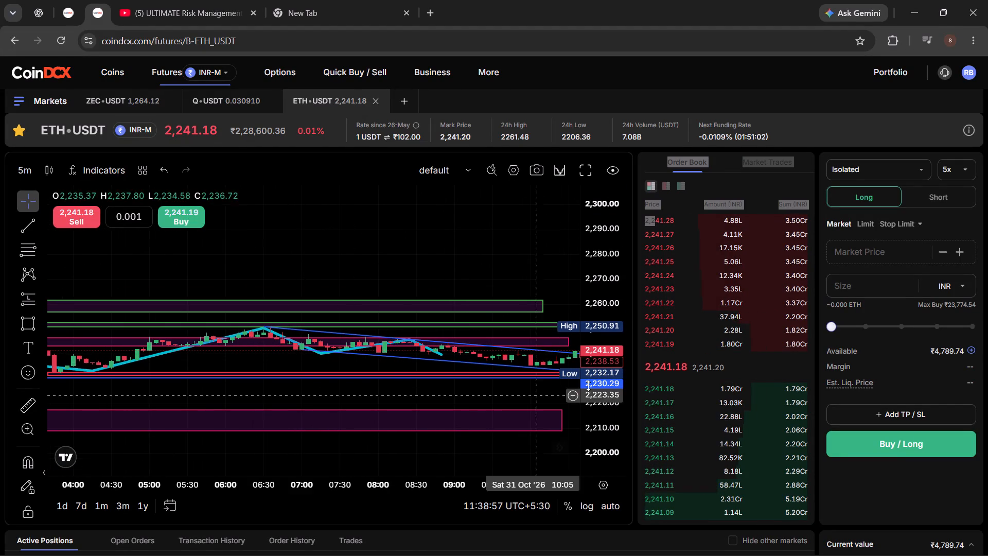
pyautogui.moveTo(596, 387); pyautogui.dragTo(591, 268)
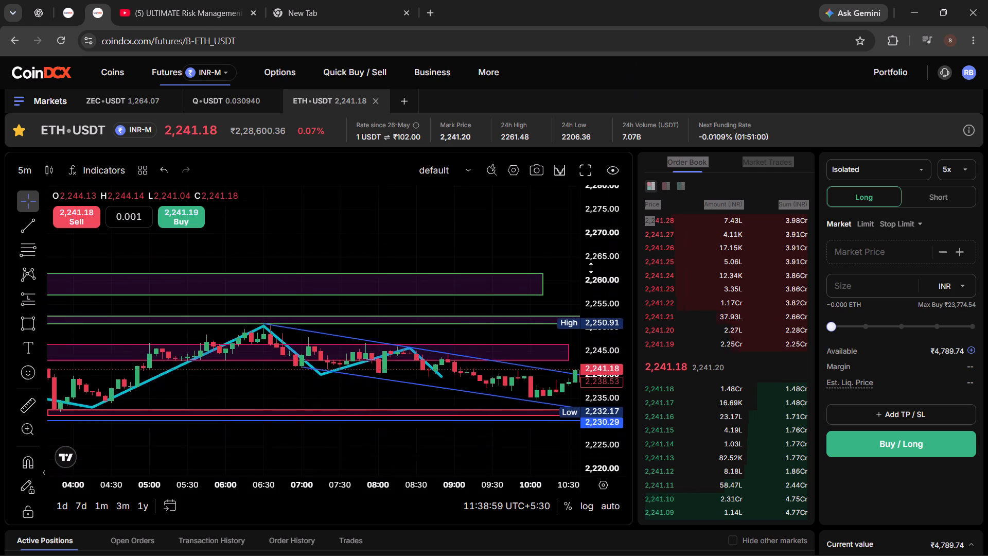
pyautogui.moveTo(591, 268); pyautogui.dragTo(562, 346)
pyautogui.moveTo(407, 412); pyautogui.dragTo(287, 409)
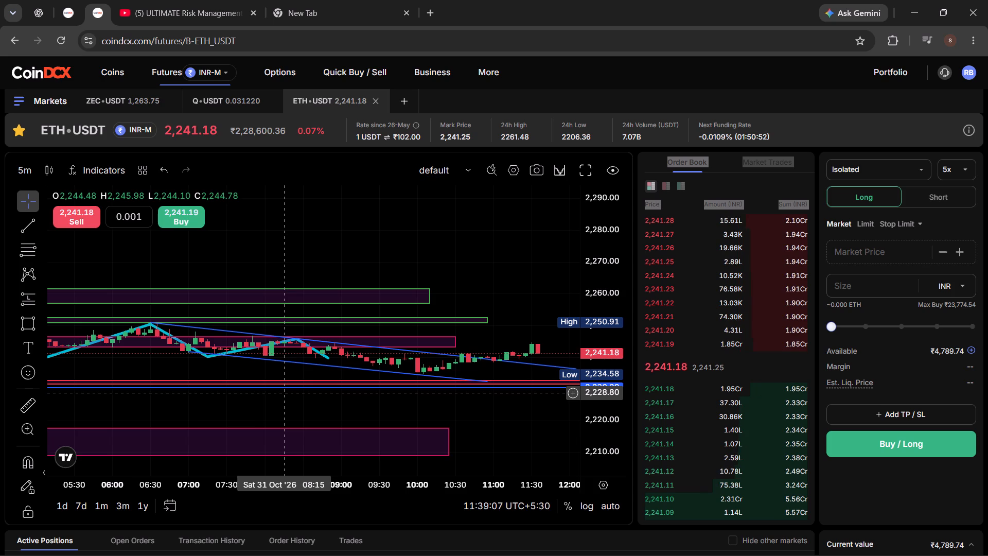
# Examine the latest ETH-USDT candles up close against the falling channel's upper line and the middle pink-bordered zone.
pyautogui.scroll(1, 514, 477)
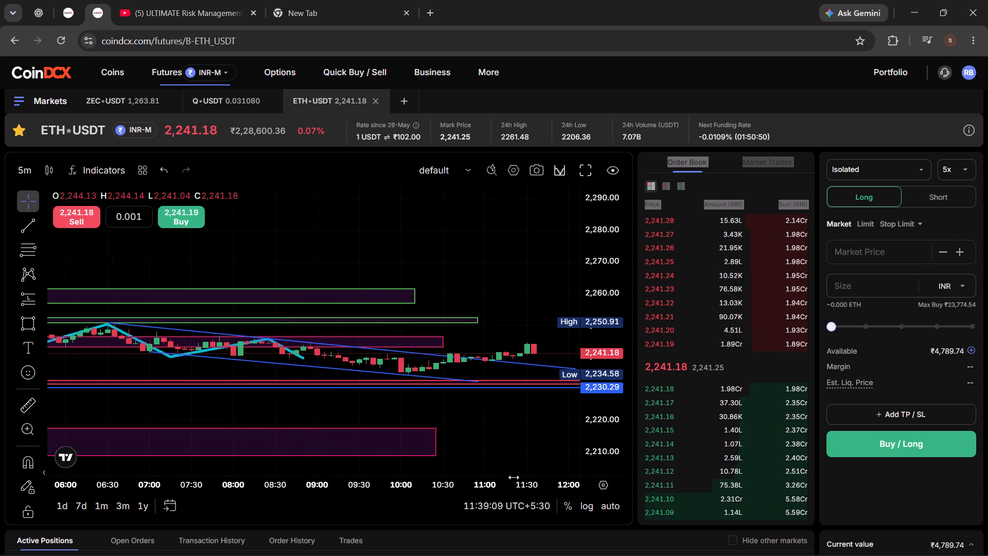
pyautogui.scroll(4, 514, 477)
pyautogui.scroll(-5, 514, 477)
pyautogui.scroll(2, 559, 453)
pyautogui.scroll(2, 622, 397)
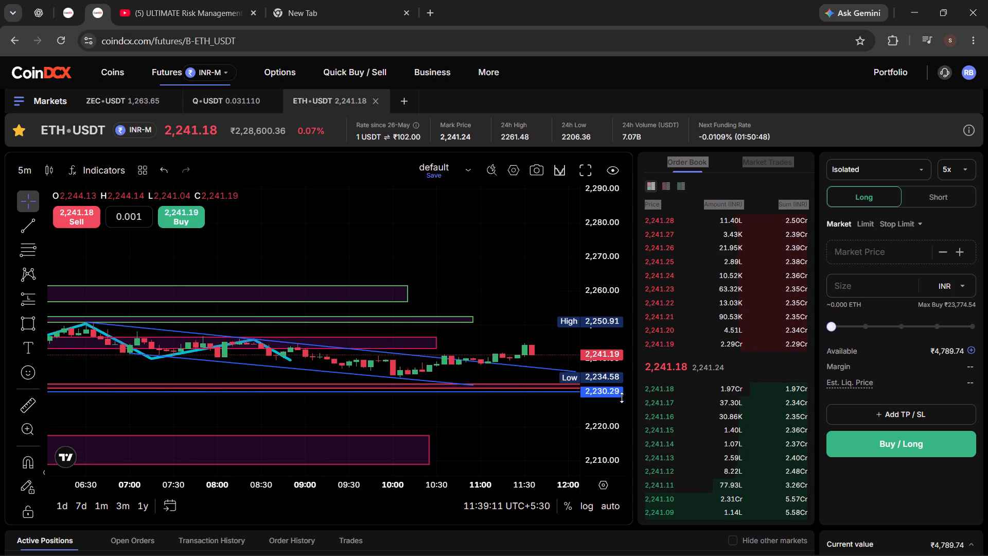
pyautogui.scroll(20, 622, 397)
pyautogui.scroll(-4, 541, 390)
pyautogui.moveTo(545, 369); pyautogui.dragTo(545, 368)
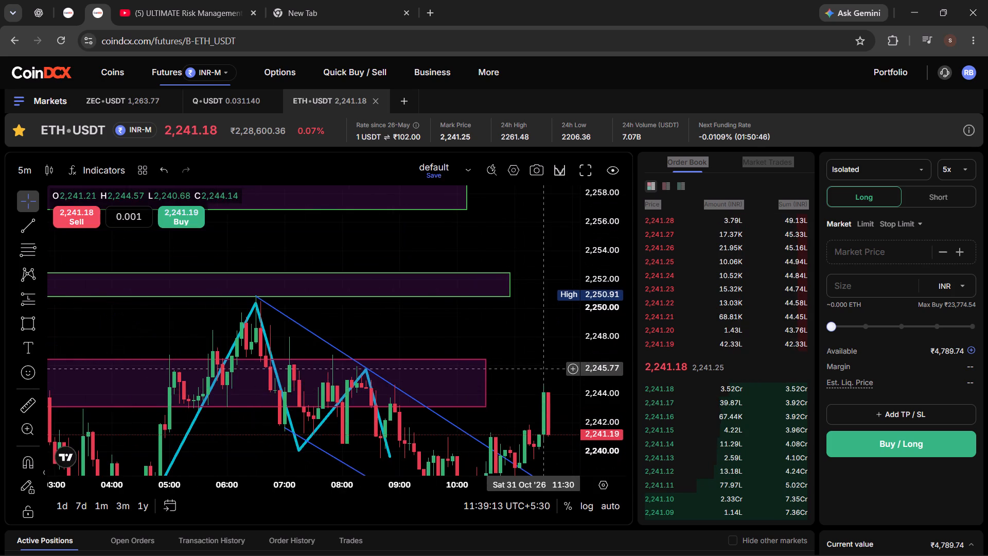
pyautogui.moveTo(545, 368); pyautogui.dragTo(537, 329)
pyautogui.scroll(-1, 536, 328)
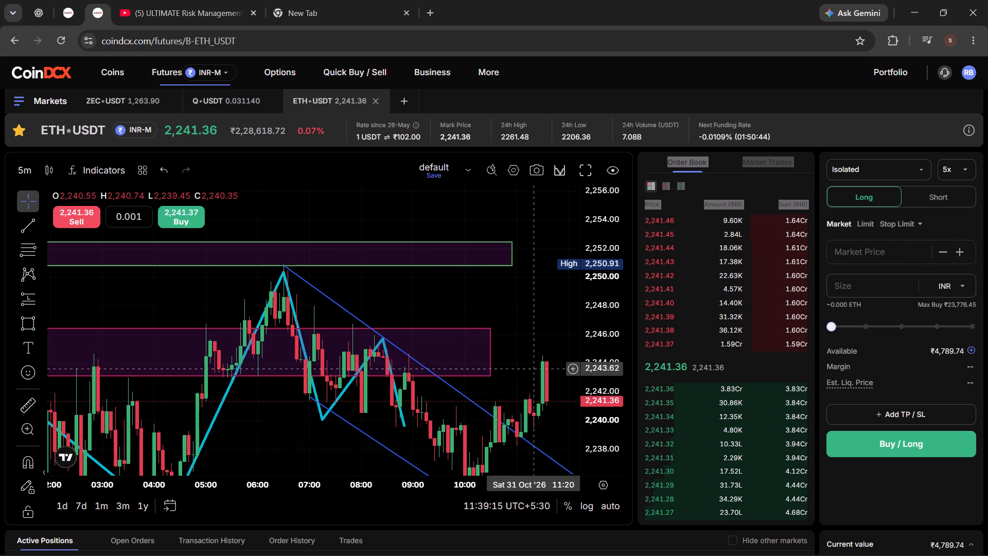
pyautogui.moveTo(512, 347); pyautogui.dragTo(474, 318)
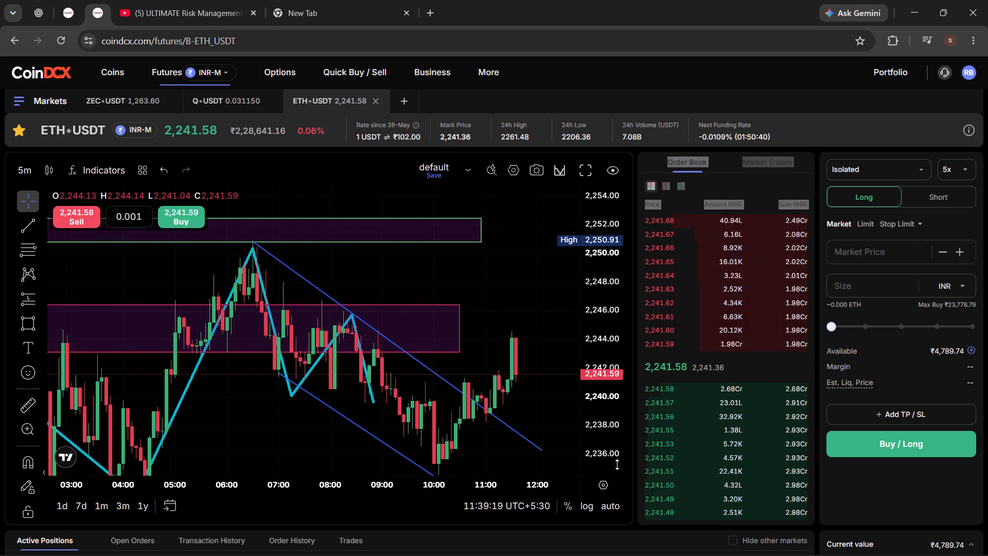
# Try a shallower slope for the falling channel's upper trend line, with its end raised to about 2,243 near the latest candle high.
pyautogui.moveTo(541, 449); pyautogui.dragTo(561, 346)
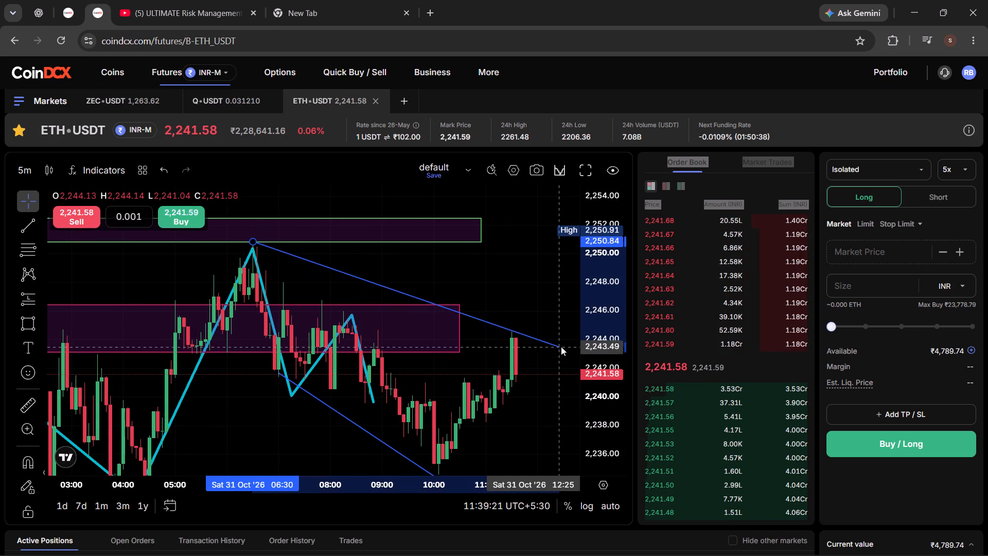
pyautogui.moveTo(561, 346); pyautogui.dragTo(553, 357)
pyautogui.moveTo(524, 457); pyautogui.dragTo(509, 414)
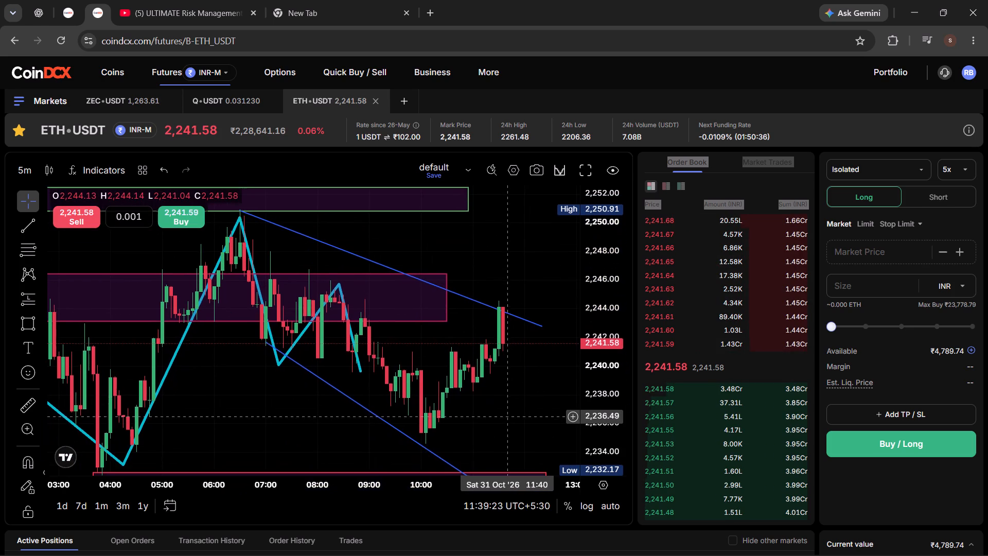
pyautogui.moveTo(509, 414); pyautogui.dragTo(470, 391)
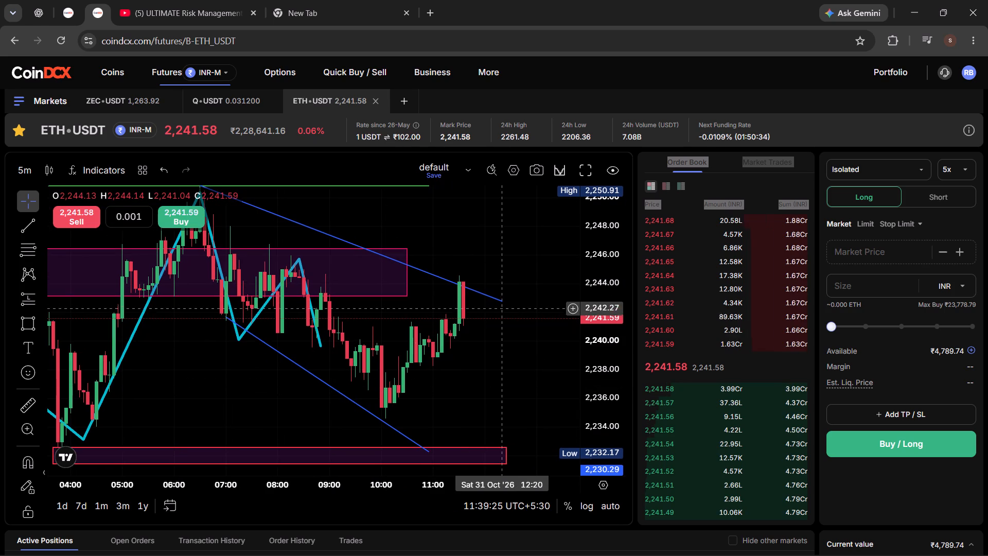
# Lower the end of the falling channel's upper trend line to 2,237.25, roughly parallel to the lower line.
pyautogui.moveTo(504, 301); pyautogui.dragTo(489, 380)
pyautogui.click(528, 372)
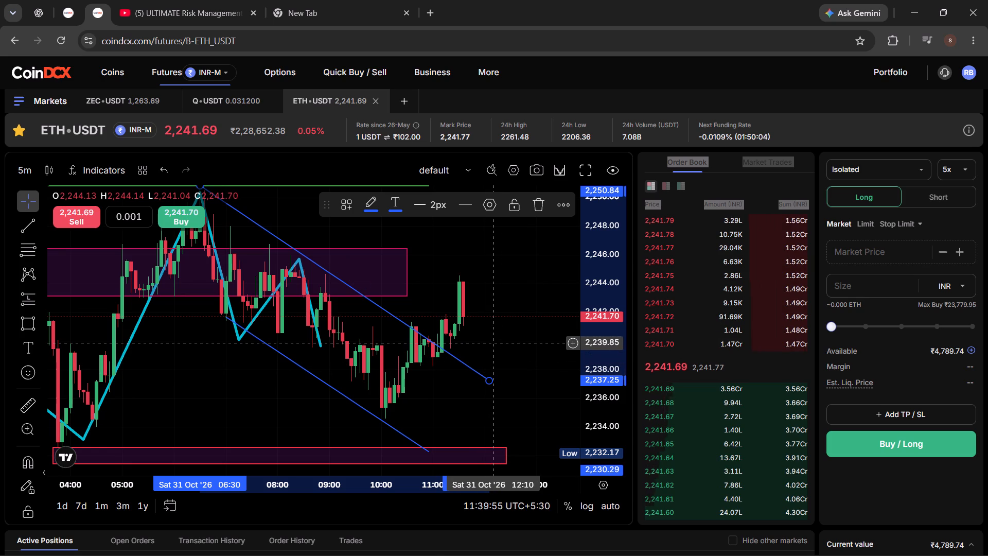
# Examine the latest ETH-USDT candles relative to the adjusted falling channel and the zones above and below it.
pyautogui.scroll(4, 493, 343)
pyautogui.scroll(-2, 493, 343)
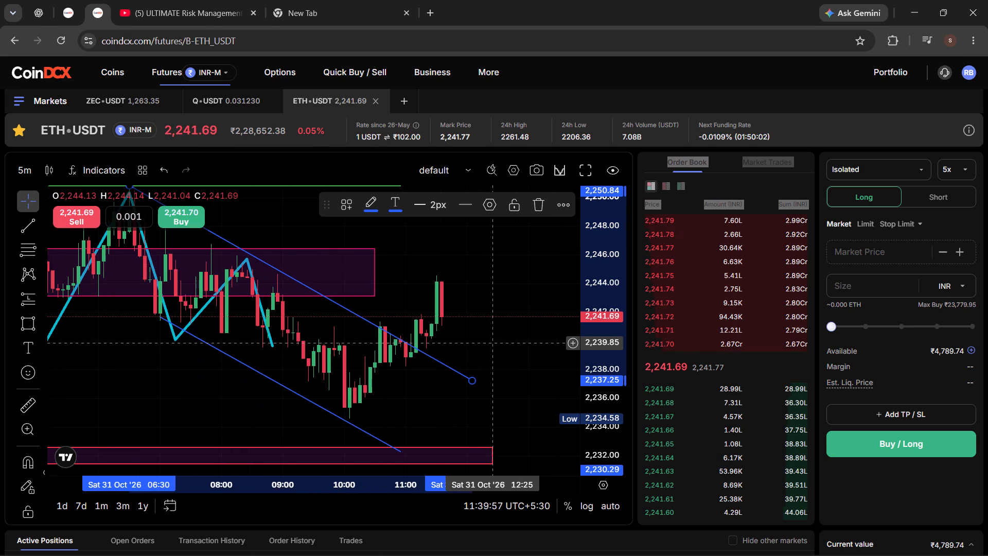
pyautogui.moveTo(495, 268); pyautogui.dragTo(526, 422)
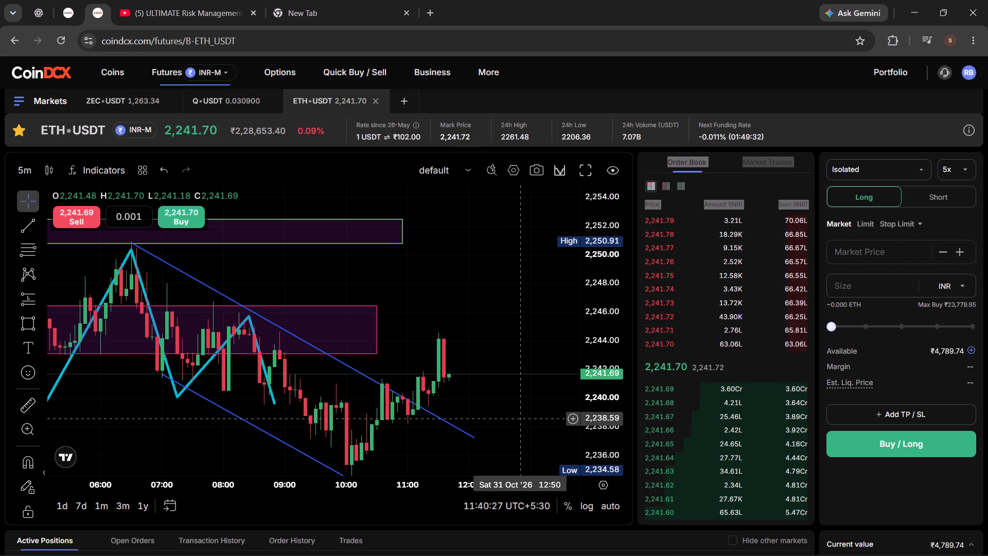
pyautogui.scroll(-4, 547, 401)
pyautogui.moveTo(547, 400); pyautogui.dragTo(497, 321)
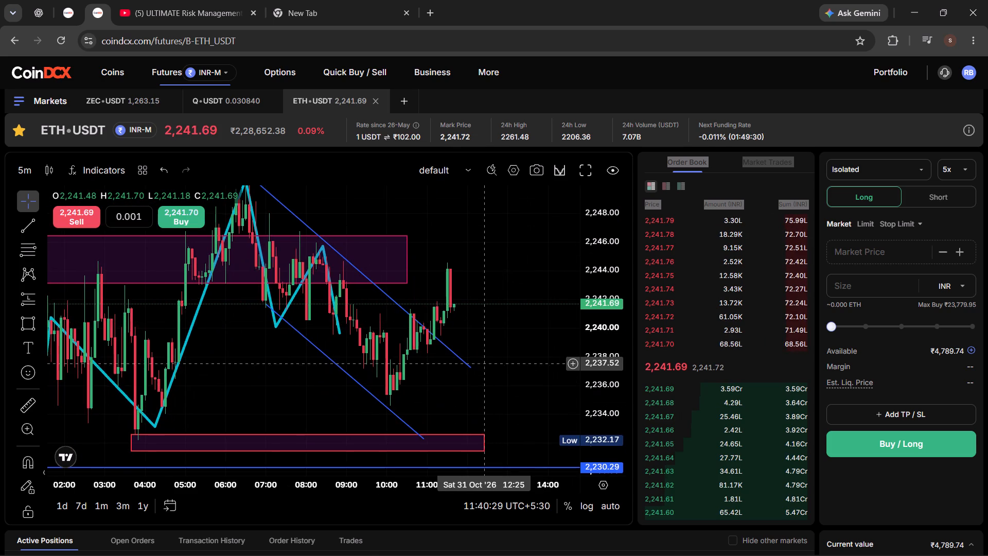
pyautogui.scroll(4, 484, 364)
pyautogui.moveTo(470, 255); pyautogui.dragTo(520, 323)
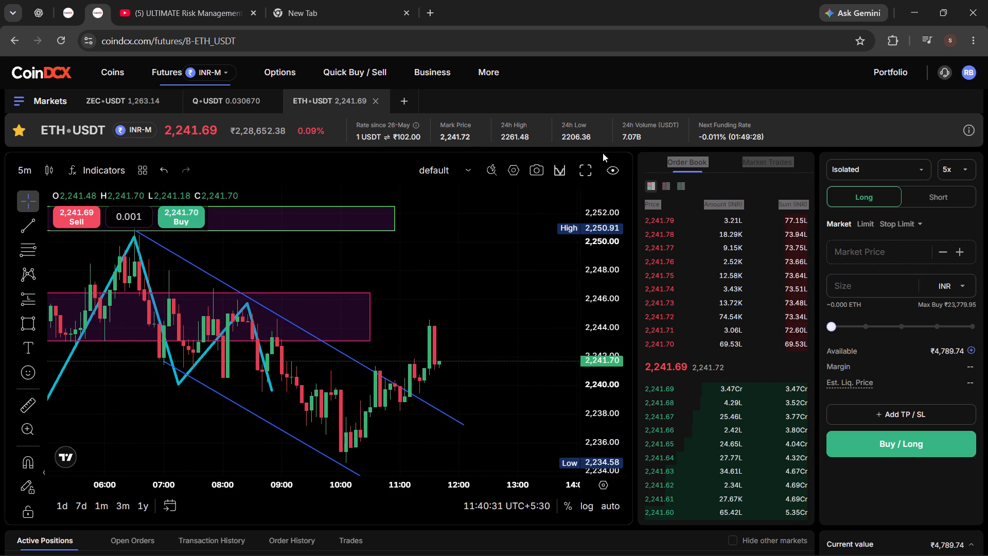
# Show the ETH-USDT chart in full screen, framed on the latest candles and the falling channel.
pyautogui.click(585, 171)
pyautogui.moveTo(823, 432); pyautogui.dragTo(695, 341)
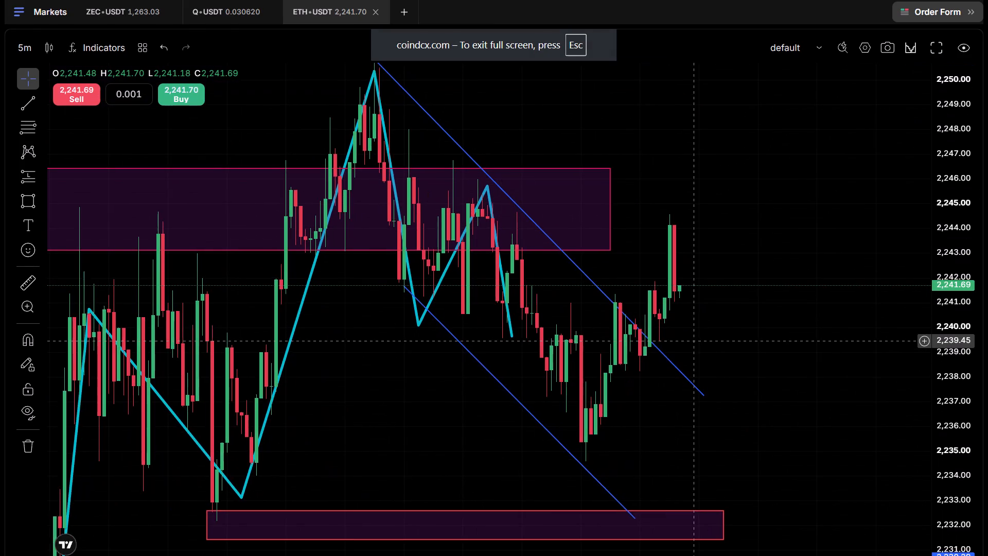
pyautogui.scroll(8, 691, 363)
pyautogui.moveTo(592, 278); pyautogui.dragTo(691, 341)
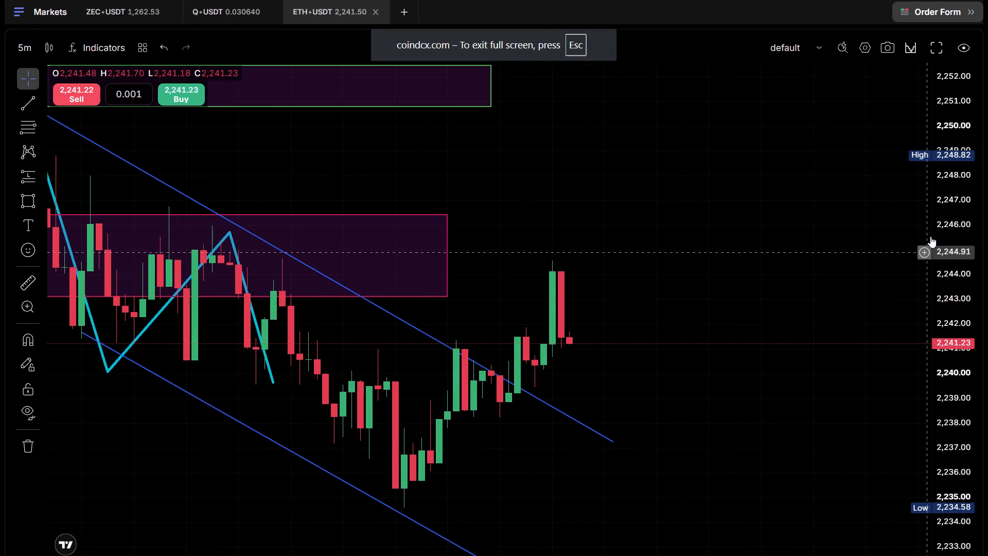
pyautogui.moveTo(938, 225); pyautogui.dragTo(938, 331)
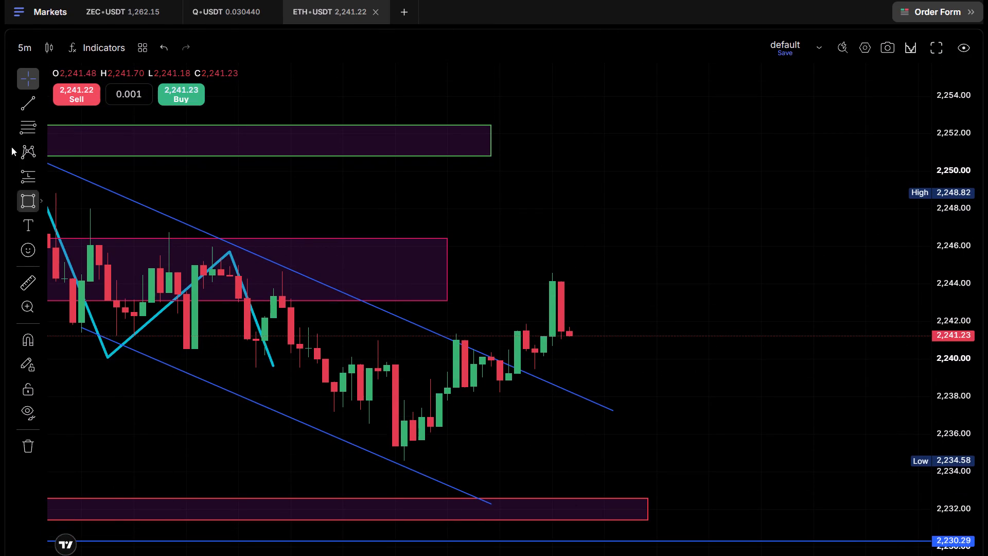
# Draw a rising trend line under the recovery candles from the swing low at 2,234.76 to about 2,243.2.
pyautogui.click(27, 108)
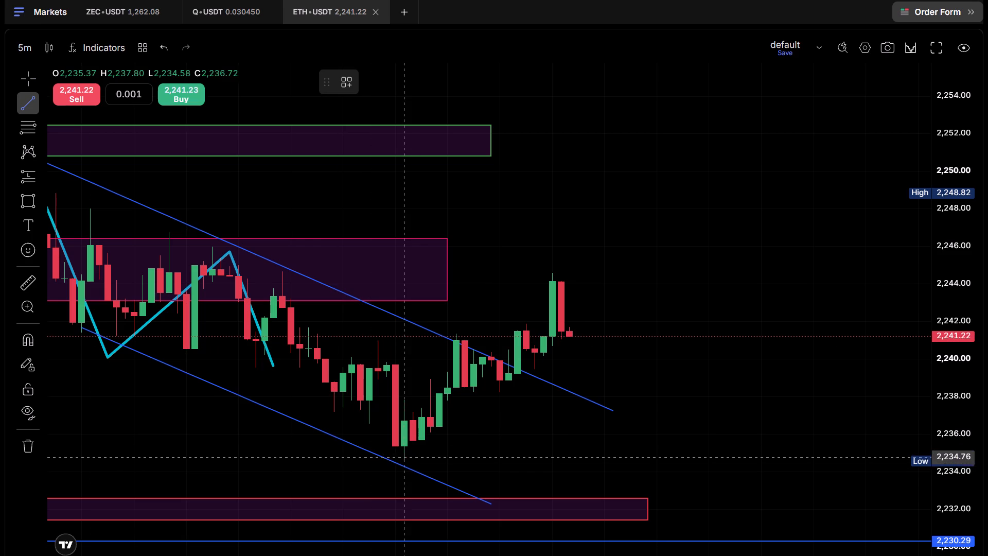
pyautogui.click(403, 457)
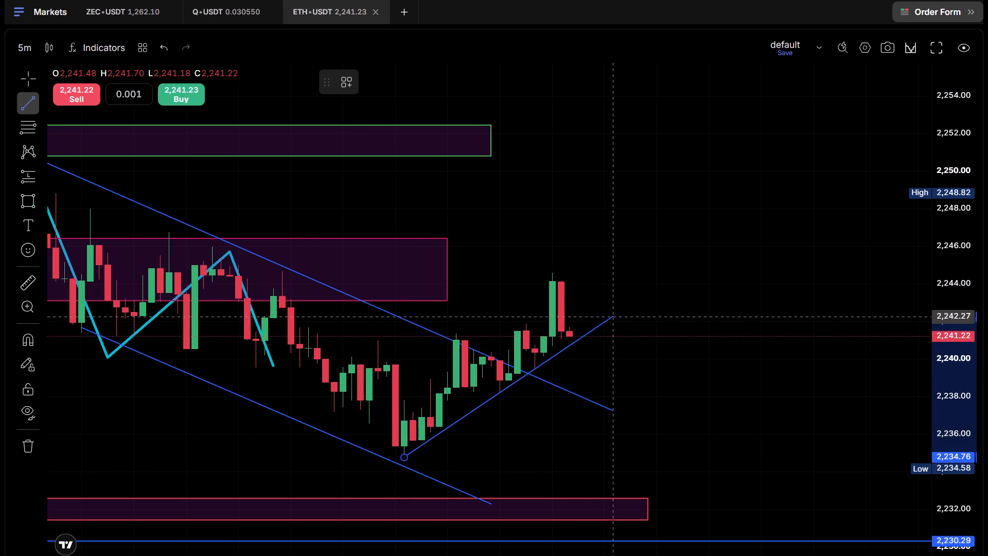
pyautogui.click(649, 299)
# Draw a roughly parallel trend line above the recovery candles from 2,239.63 to 2,247.82 to complete a rising channel.
pyautogui.moveTo(686, 403); pyautogui.dragTo(764, 410)
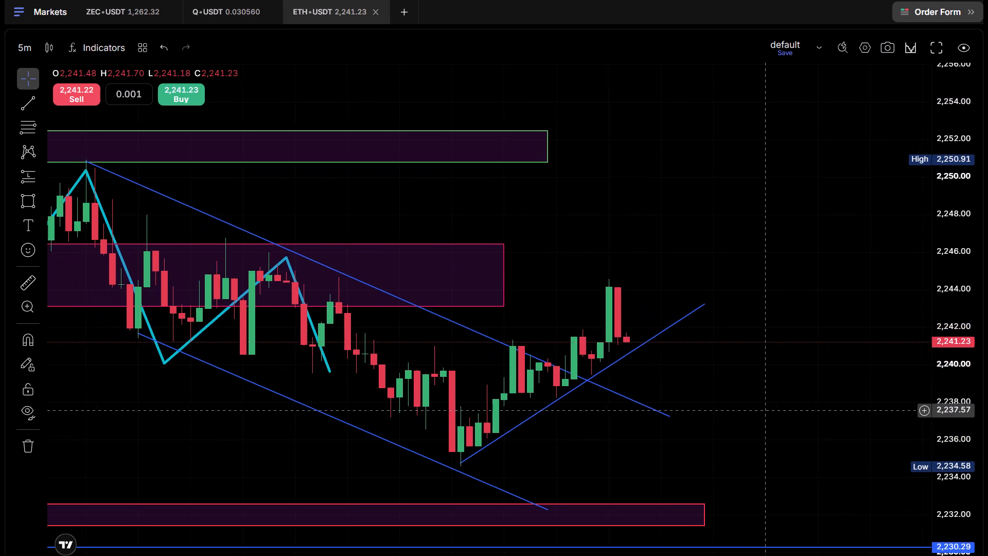
pyautogui.moveTo(764, 410); pyautogui.dragTo(768, 410)
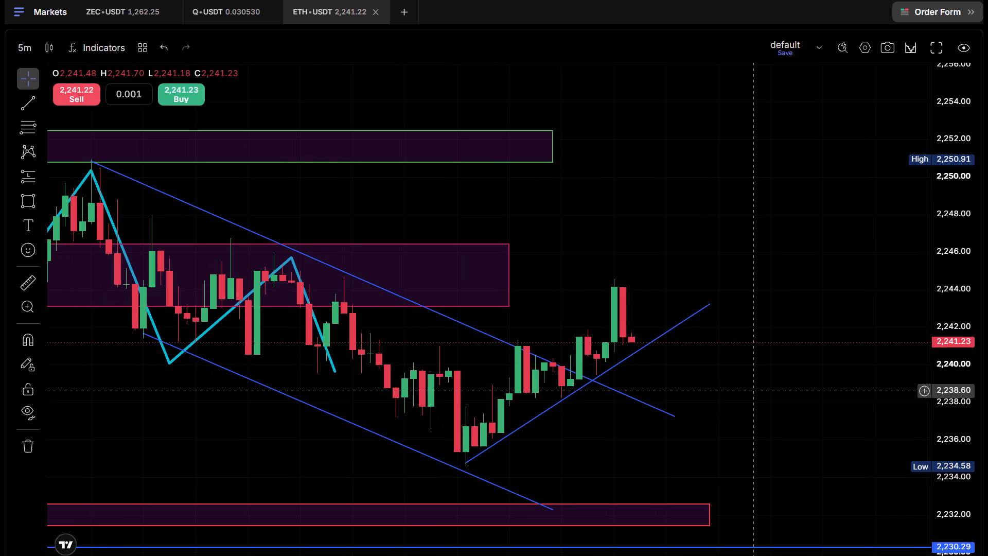
pyautogui.click(24, 94)
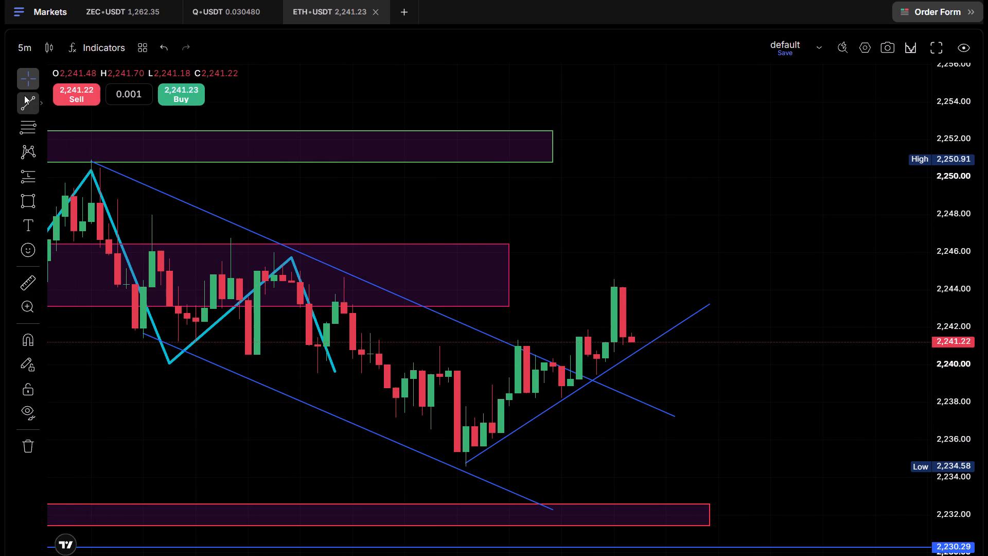
pyautogui.click(455, 372)
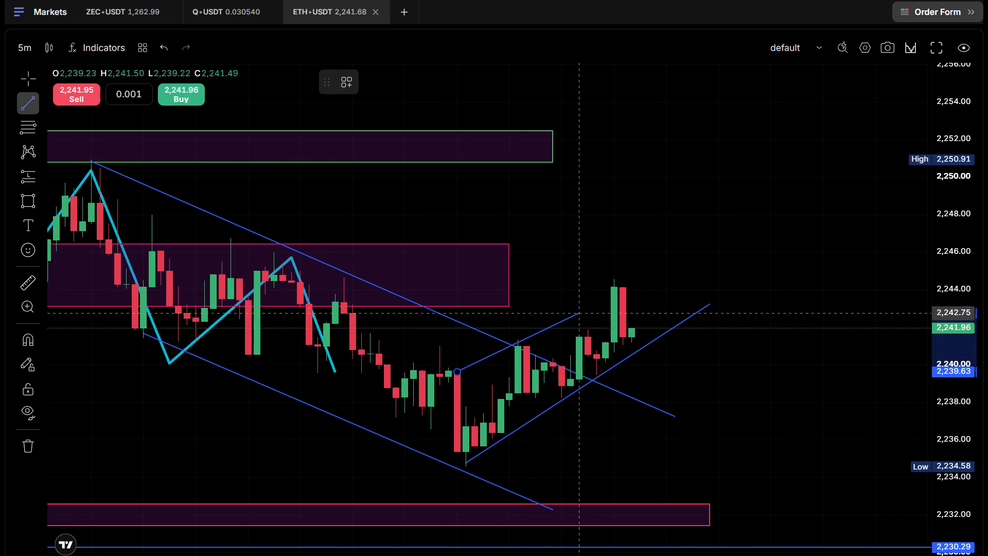
pyautogui.click(701, 218)
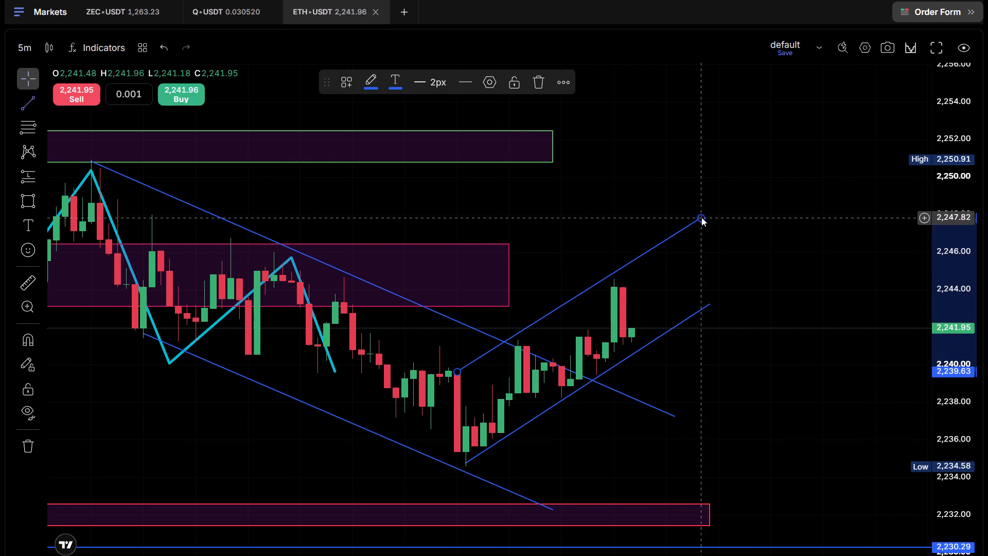
pyautogui.click(820, 333)
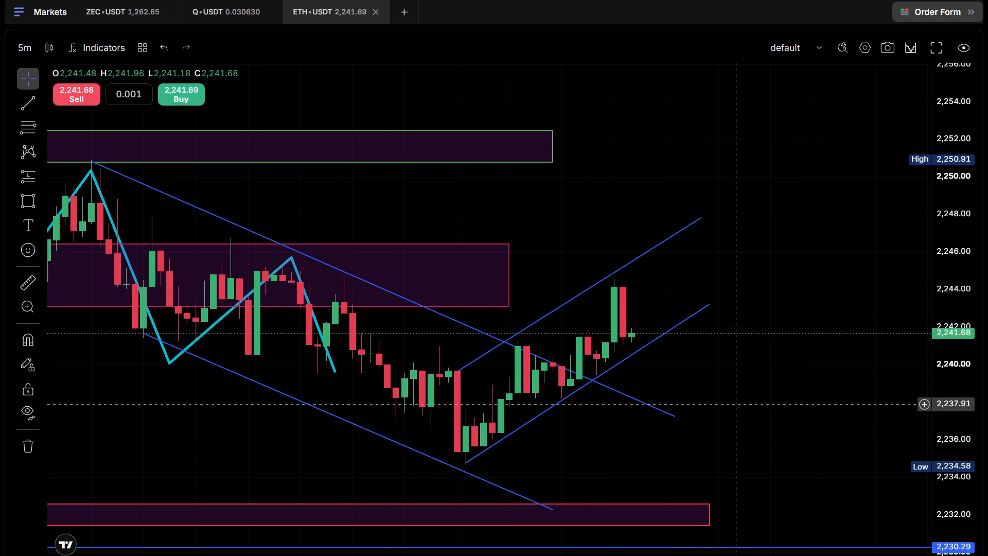
# Examine the rising channel against the falling channel, the zones above and below, and the 2,230.29 level.
pyautogui.scroll(-2, 735, 404)
pyautogui.moveTo(794, 377); pyautogui.dragTo(622, 454)
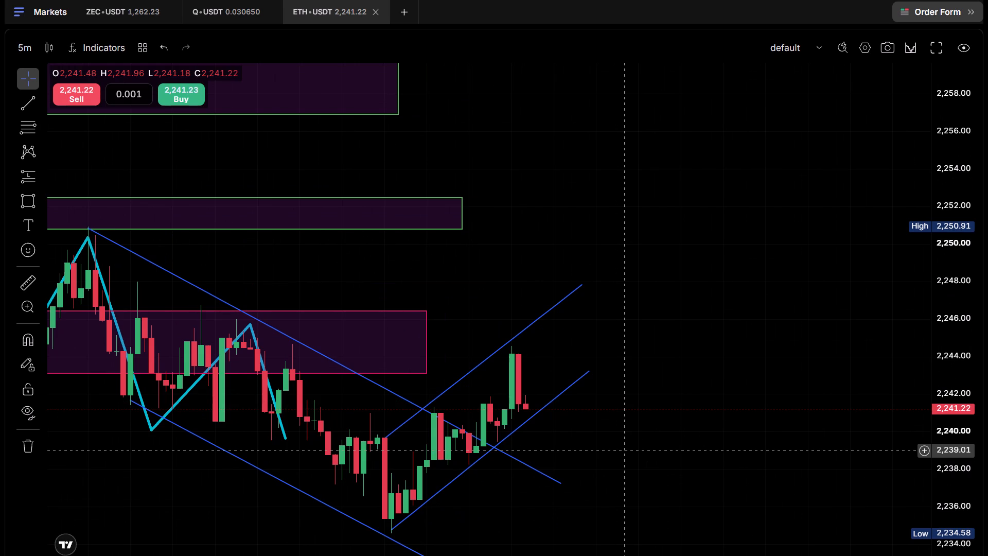
pyautogui.moveTo(696, 441); pyautogui.dragTo(822, 401)
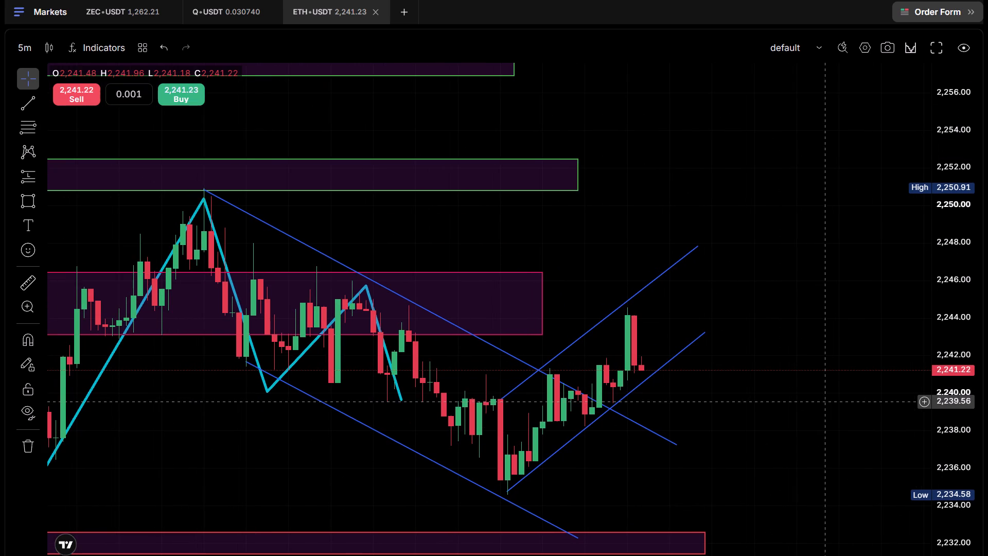
pyautogui.moveTo(805, 424); pyautogui.dragTo(802, 341)
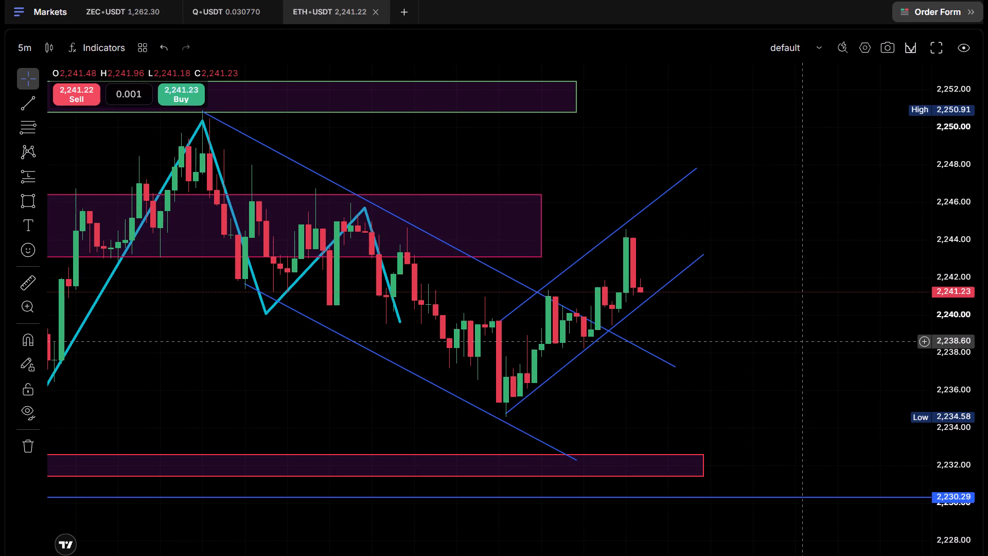
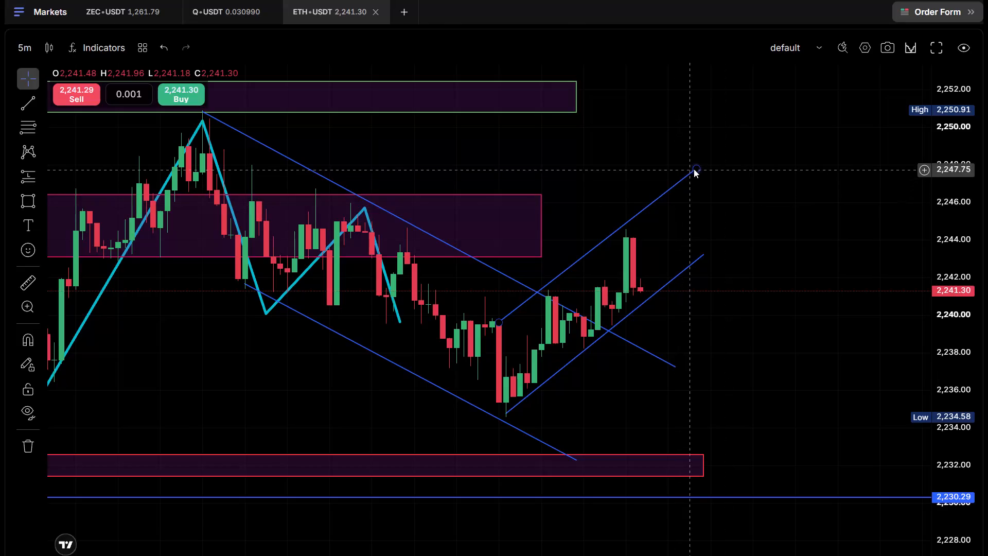
# Adjust the upper end of the rising channel's top trend line to about 2,247.58, keeping it above the latest candle highs.
pyautogui.moveTo(695, 167); pyautogui.dragTo(704, 178)
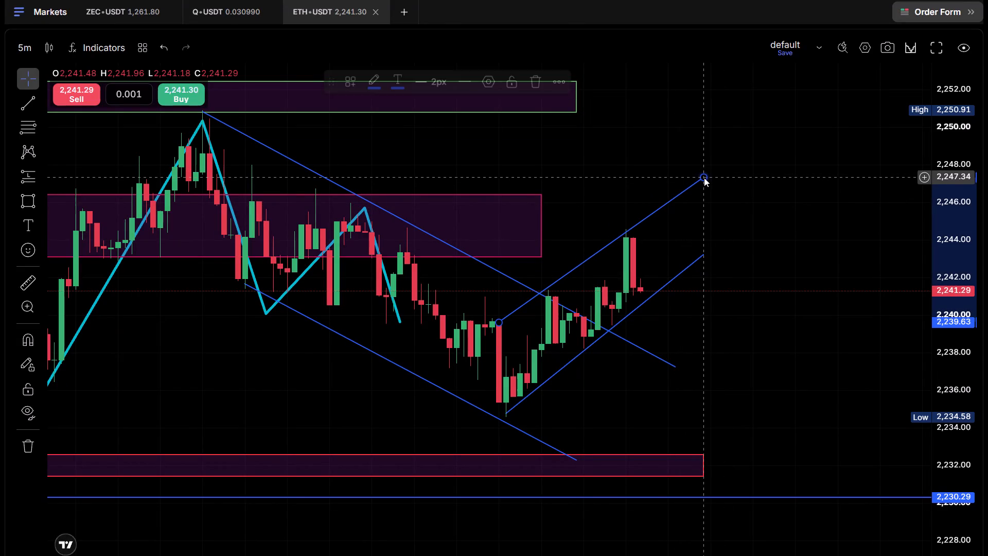
pyautogui.moveTo(702, 174); pyautogui.dragTo(701, 166)
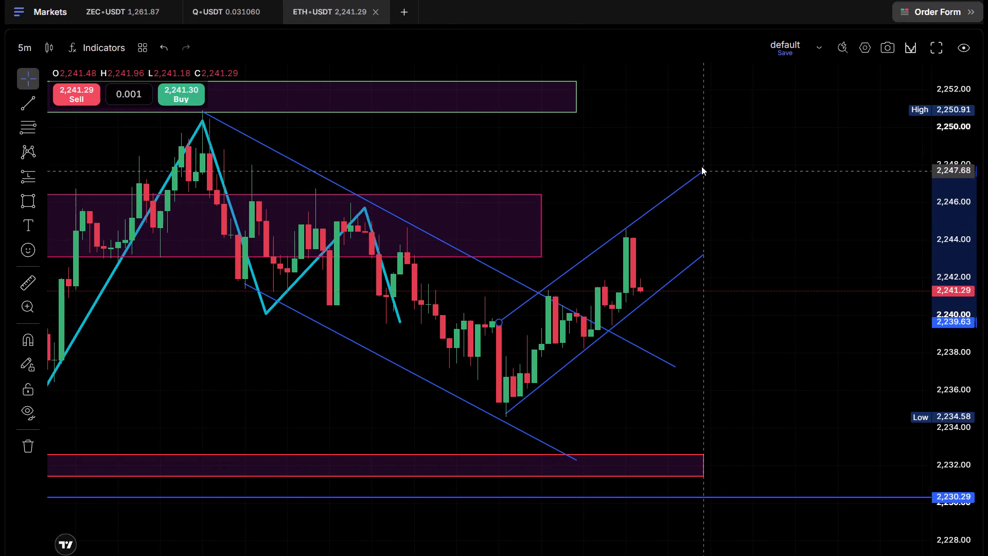
pyautogui.moveTo(701, 166); pyautogui.dragTo(710, 170)
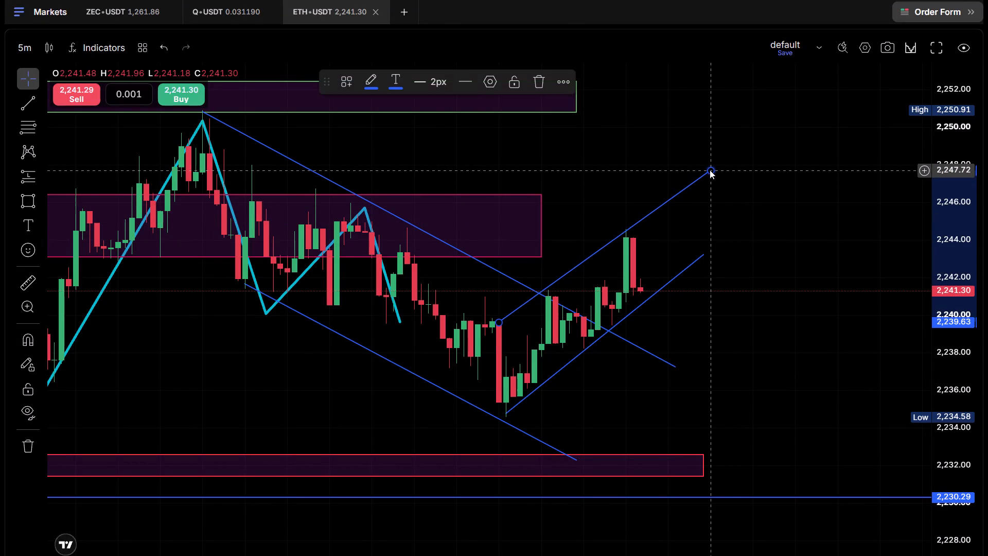
pyautogui.moveTo(710, 170); pyautogui.dragTo(649, 206)
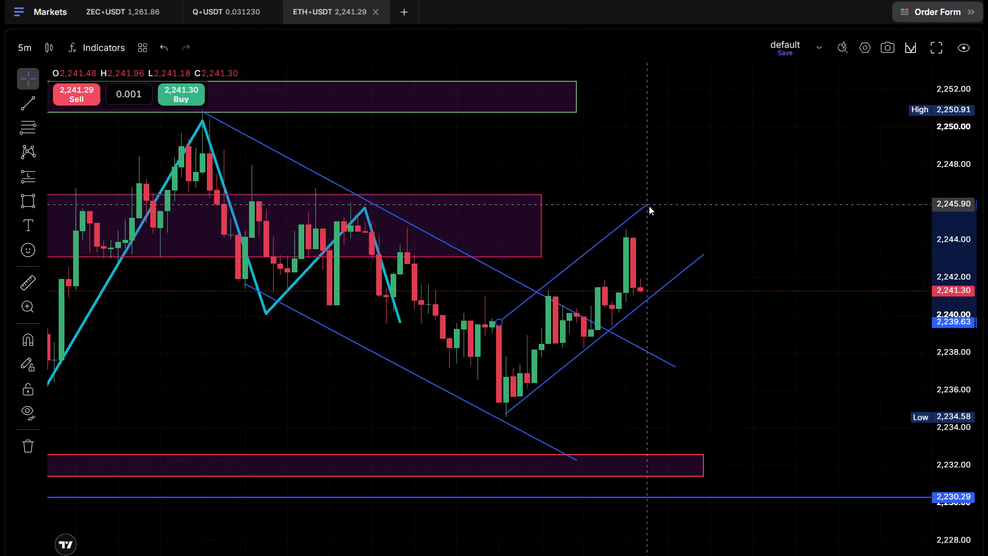
pyautogui.moveTo(649, 206); pyautogui.dragTo(696, 172)
pyautogui.click(696, 172)
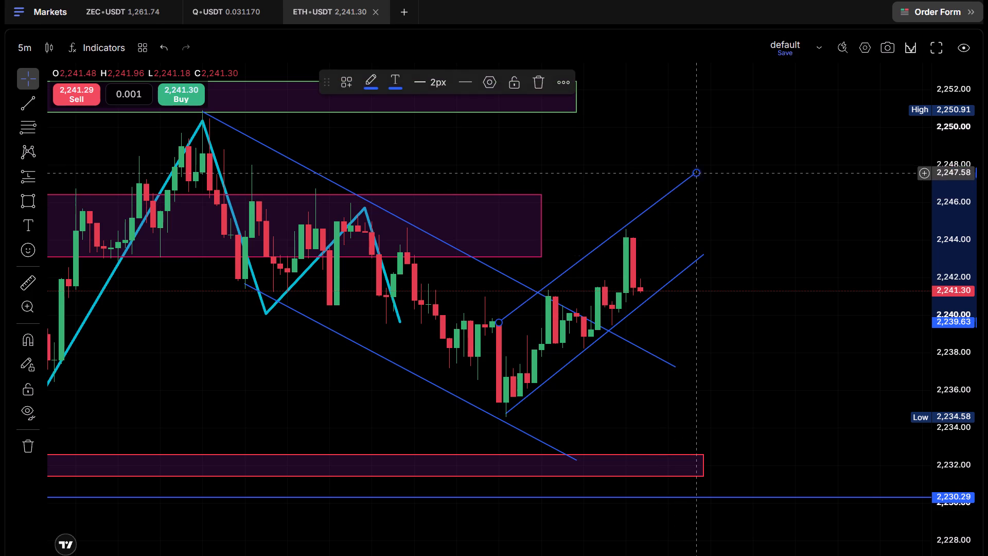
pyautogui.click(727, 200)
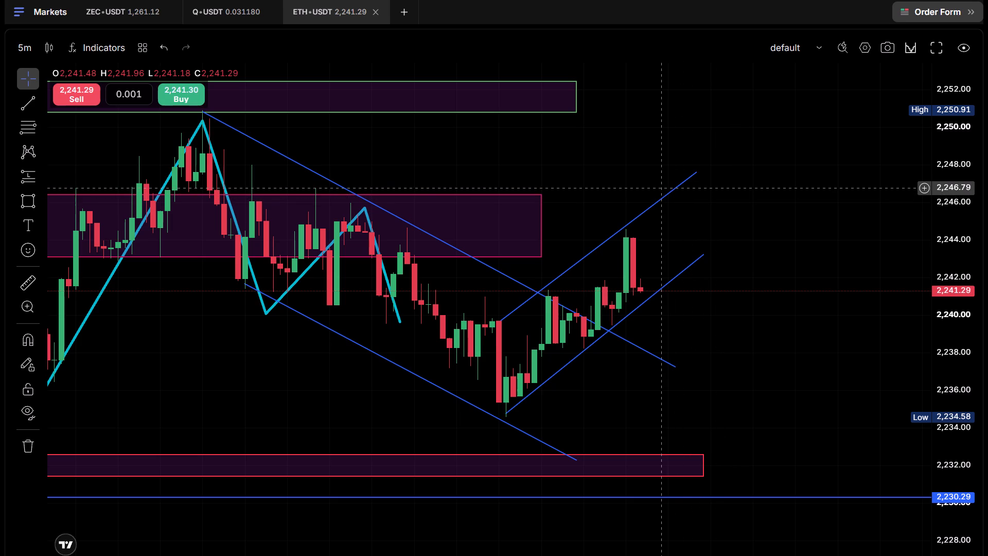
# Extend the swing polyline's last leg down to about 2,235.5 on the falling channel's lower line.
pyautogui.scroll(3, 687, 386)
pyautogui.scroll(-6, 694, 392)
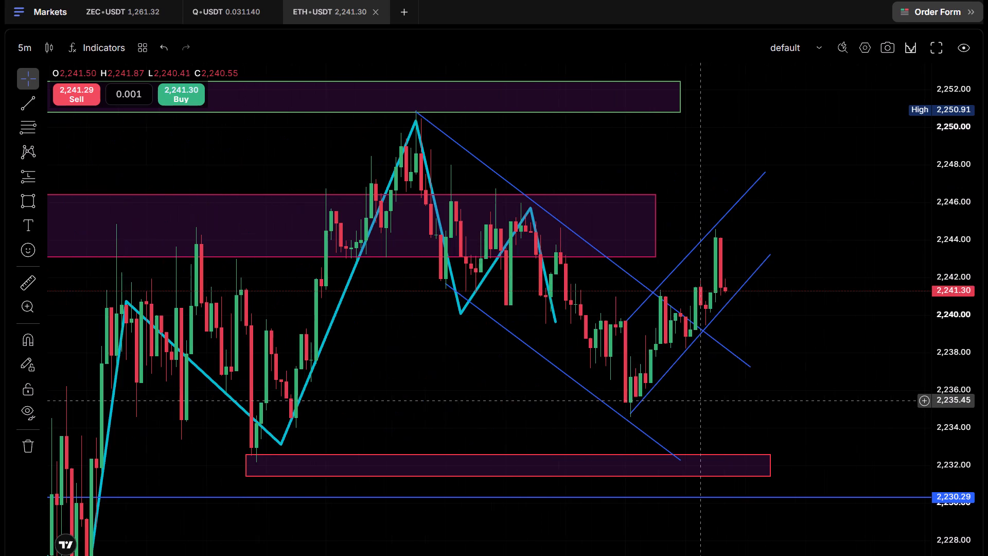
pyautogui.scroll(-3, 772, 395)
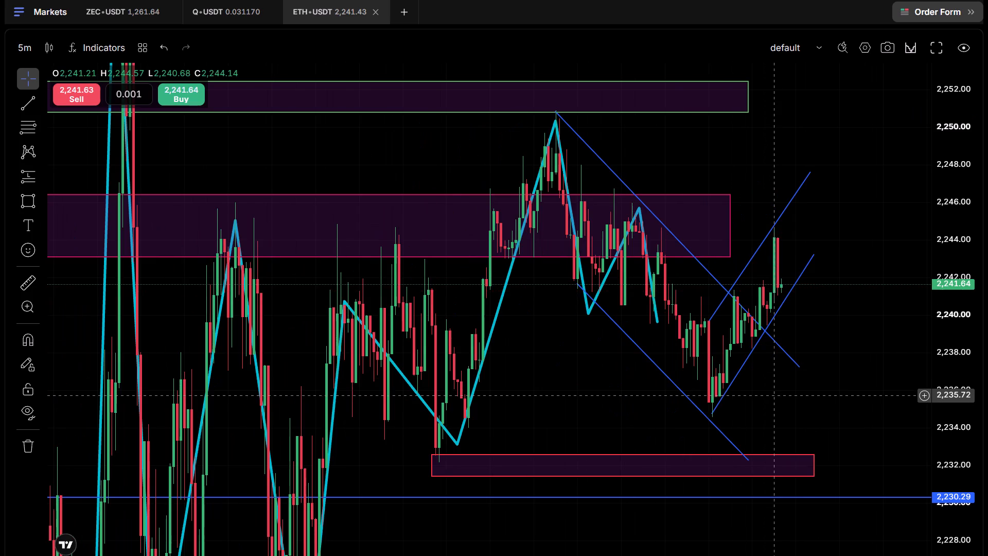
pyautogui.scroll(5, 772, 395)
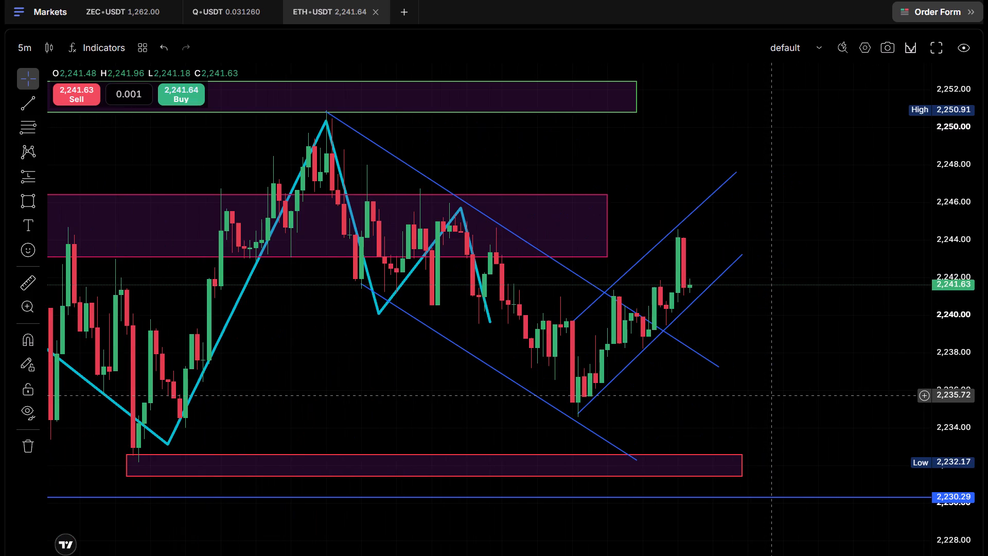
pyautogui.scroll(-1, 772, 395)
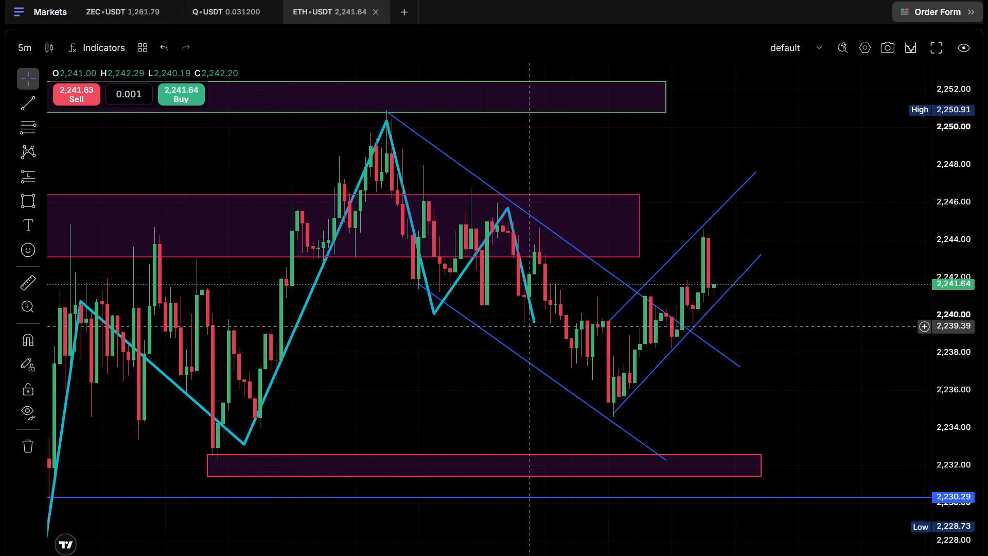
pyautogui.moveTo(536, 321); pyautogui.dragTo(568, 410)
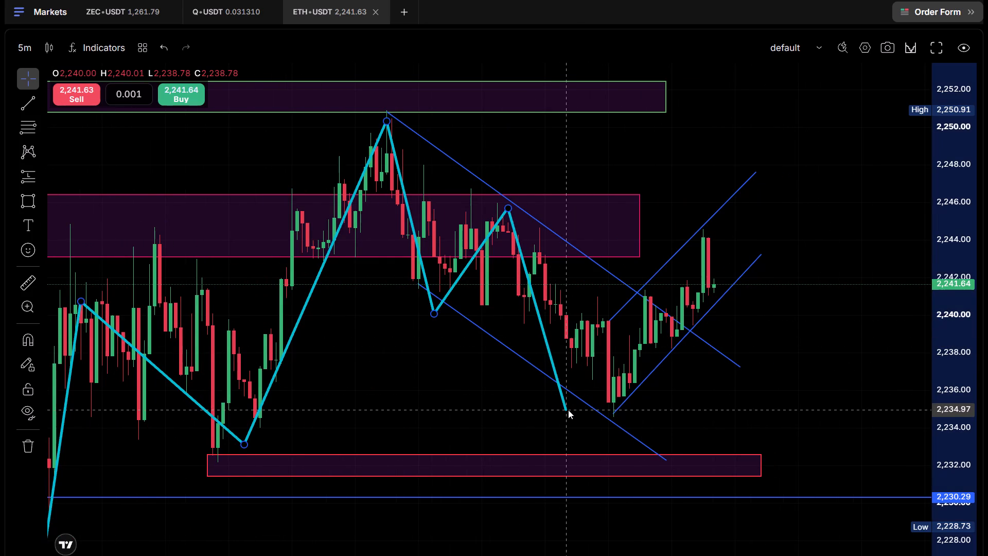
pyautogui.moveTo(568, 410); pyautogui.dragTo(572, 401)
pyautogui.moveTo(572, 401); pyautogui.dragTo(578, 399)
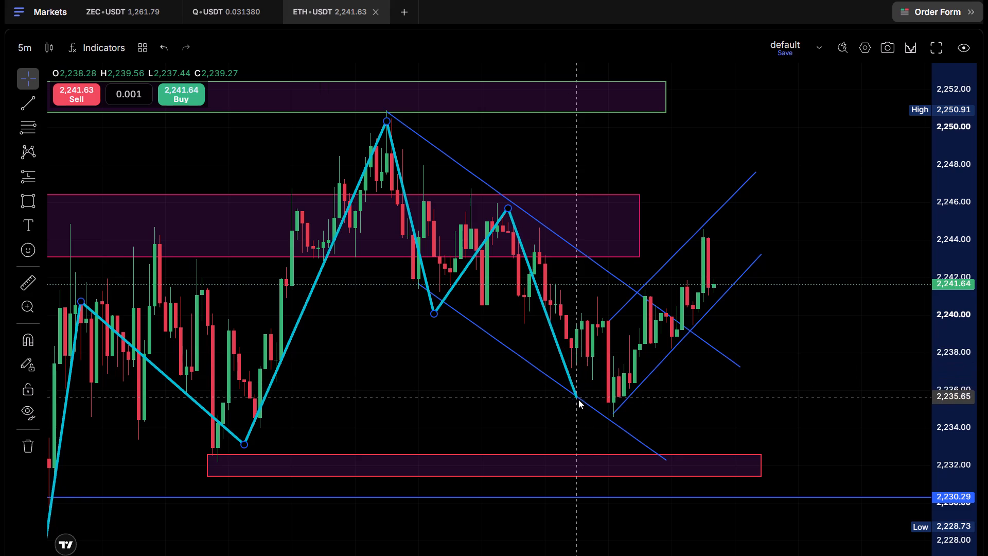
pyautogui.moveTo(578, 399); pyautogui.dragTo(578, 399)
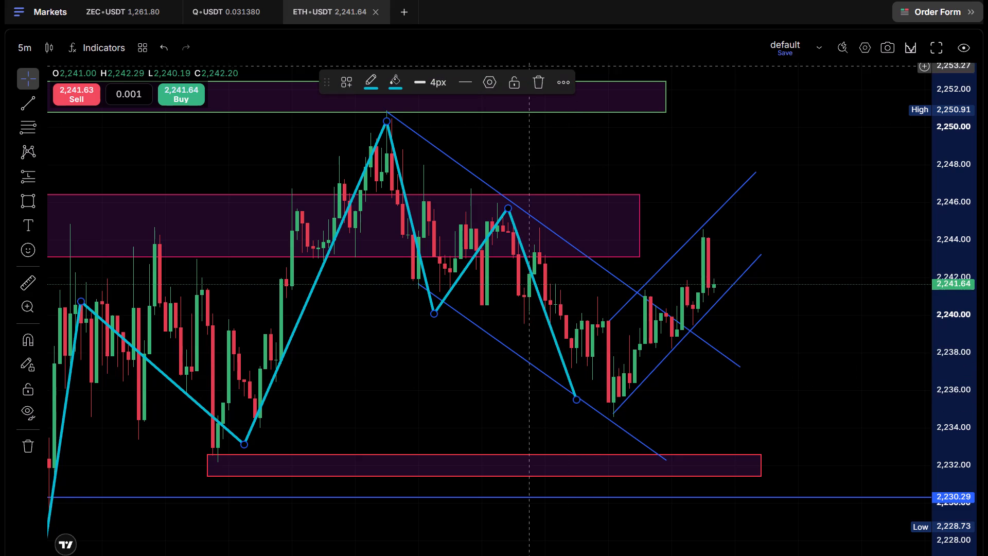
# Change the swing polyline's line colour to yellow.
pyautogui.click(562, 83)
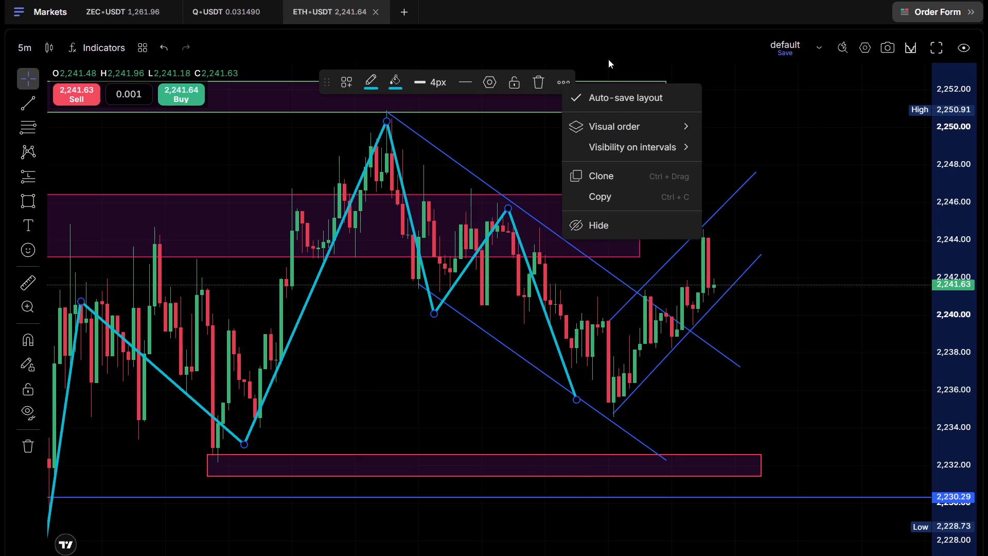
pyautogui.click(616, 58)
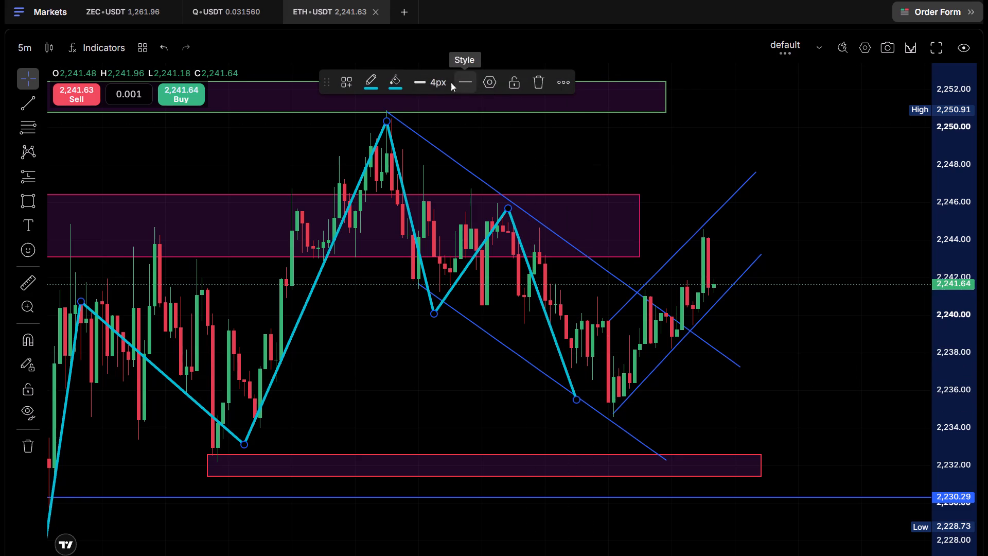
pyautogui.click(401, 82)
pyautogui.click(537, 54)
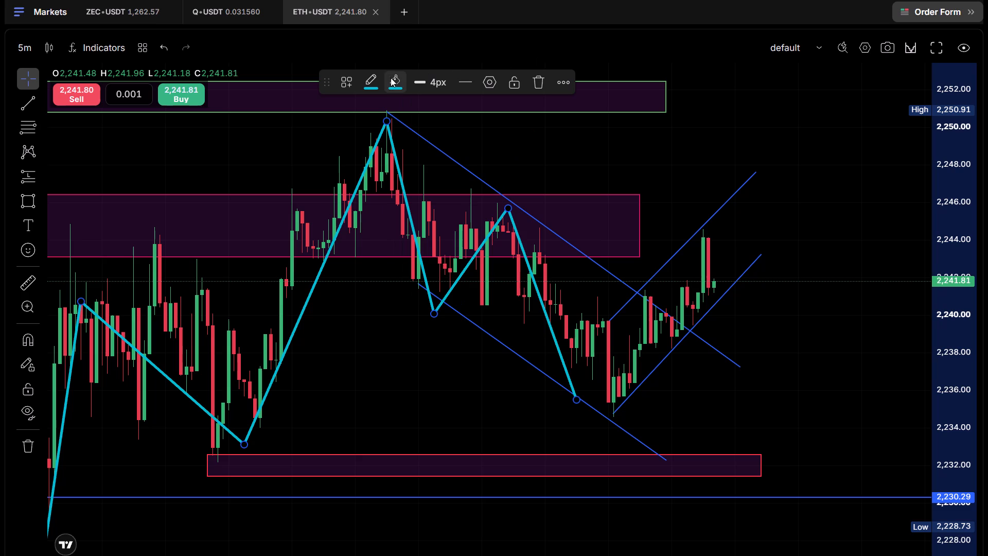
pyautogui.click(370, 82)
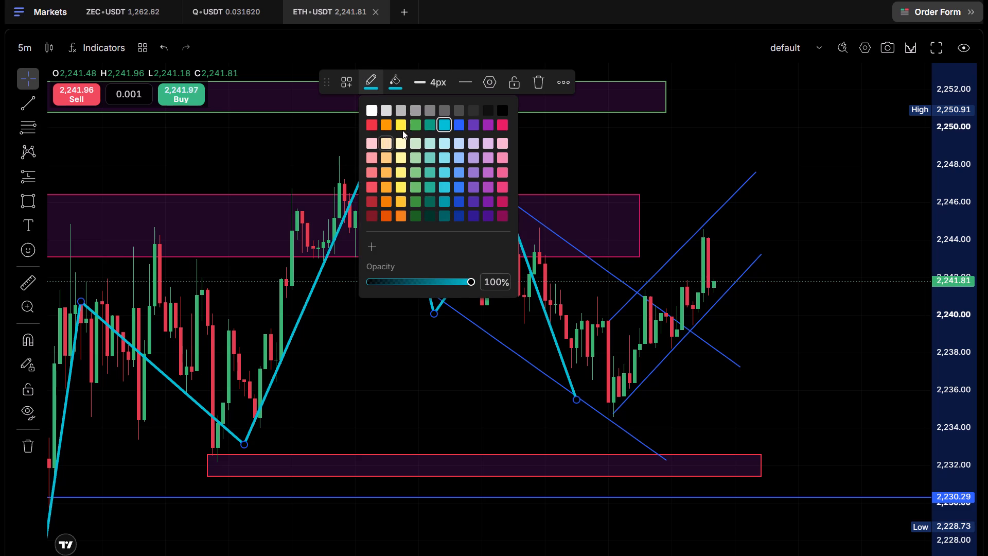
pyautogui.click(402, 130)
# Examine the yellow swing polyline against the supply and demand zones across the wider price history.
pyautogui.scroll(-8, 475, 384)
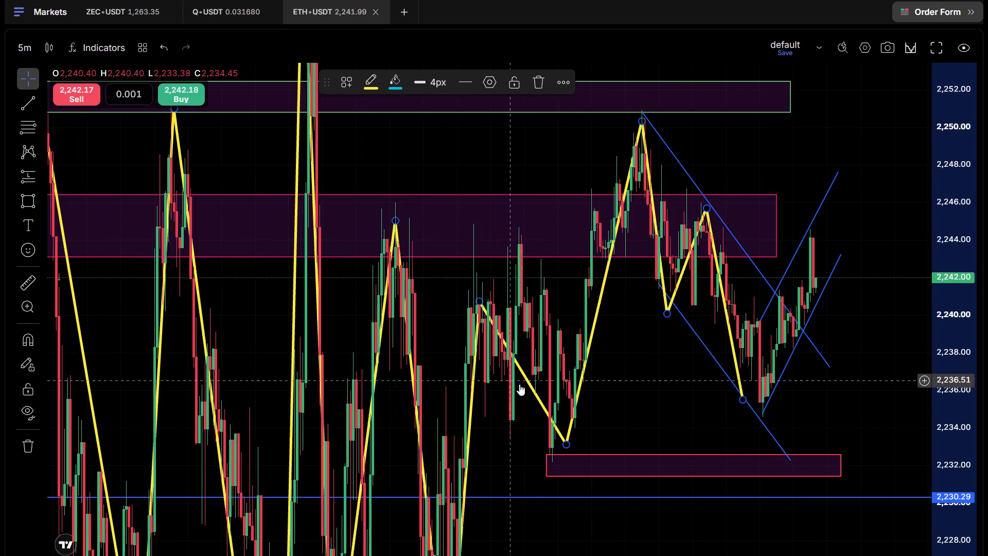
pyautogui.moveTo(961, 187); pyautogui.dragTo(981, 498)
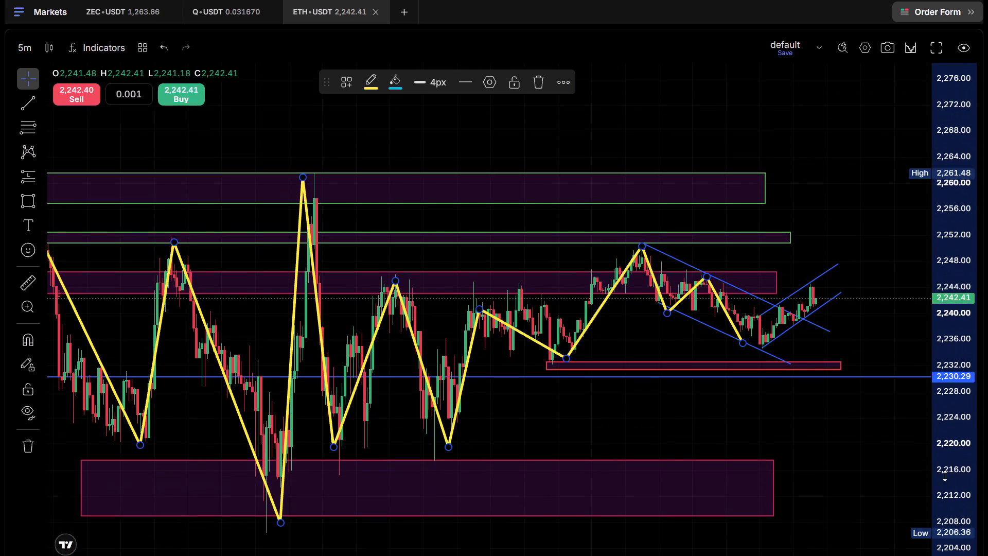
pyautogui.scroll(-5, 827, 437)
pyautogui.moveTo(719, 407); pyautogui.dragTo(782, 381)
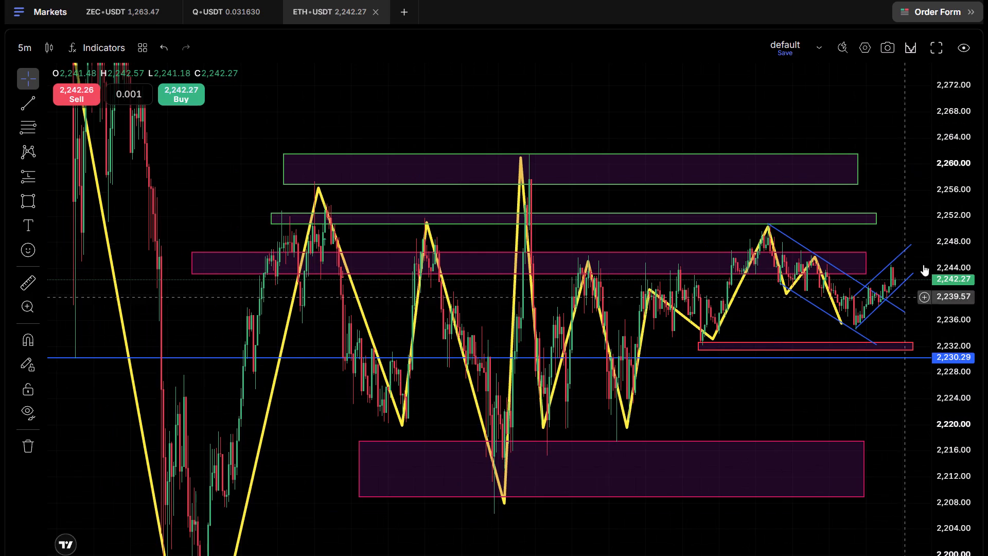
pyautogui.moveTo(948, 218); pyautogui.dragTo(932, 437)
pyautogui.scroll(-2, 721, 414)
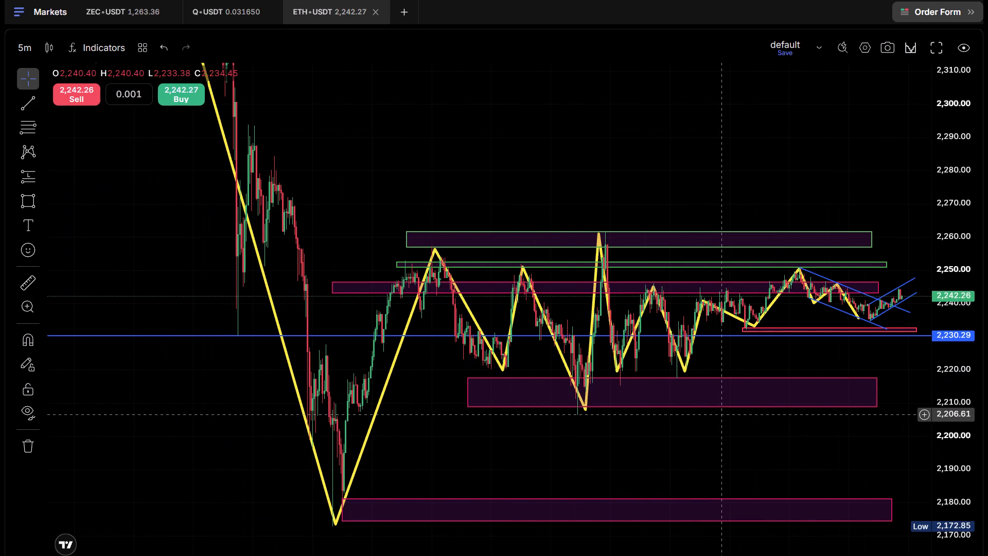
pyautogui.scroll(2, 762, 420)
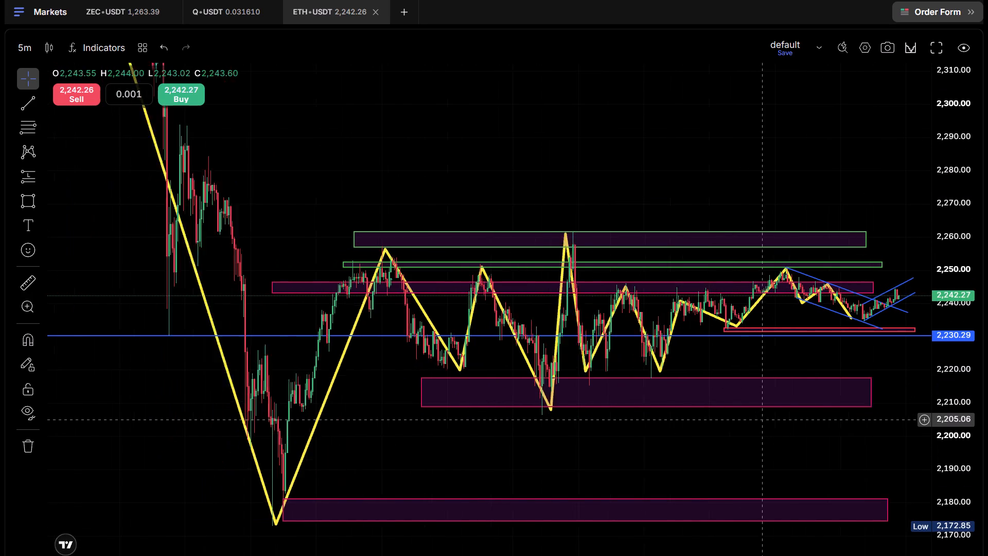
# Examine the recent swings up close, including the falling and rising channels and the zones above and below them.
pyautogui.scroll(6, 762, 420)
pyautogui.moveTo(883, 365); pyautogui.dragTo(770, 443)
pyautogui.moveTo(975, 436); pyautogui.dragTo(975, 433)
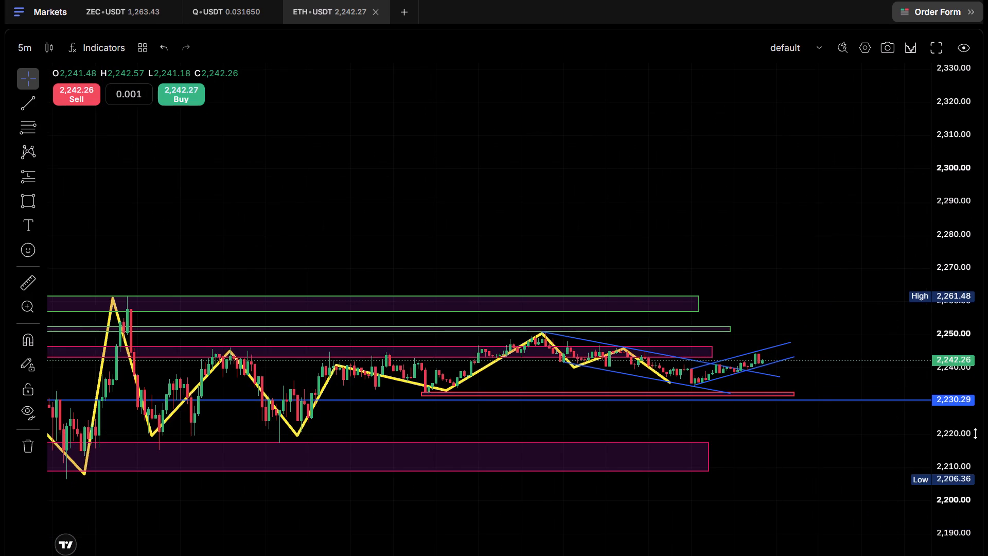
pyautogui.moveTo(975, 433); pyautogui.dragTo(983, 99)
pyautogui.moveTo(925, 434); pyautogui.dragTo(946, 336)
pyautogui.moveTo(967, 389); pyautogui.dragTo(972, 377)
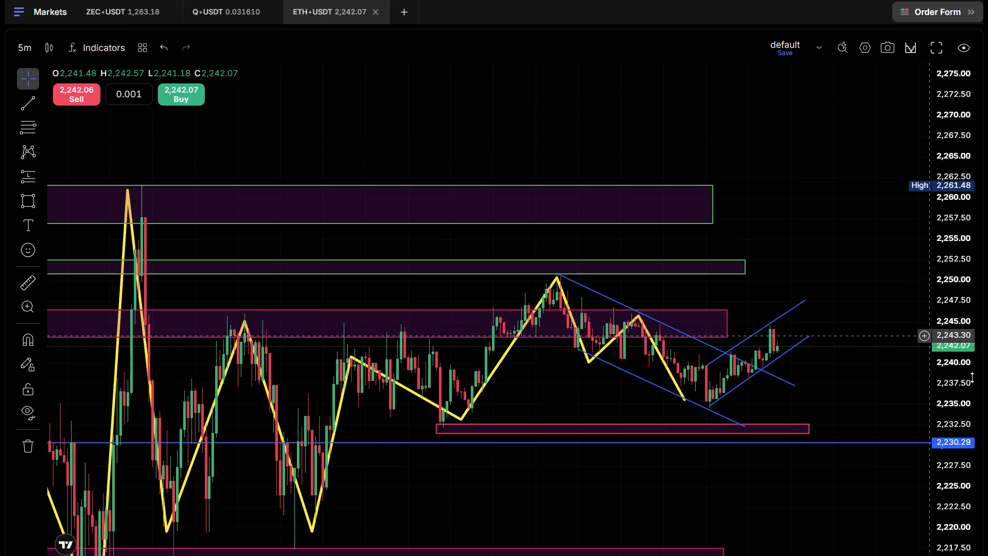
pyautogui.moveTo(972, 377); pyautogui.dragTo(976, 139)
pyautogui.scroll(7, 835, 445)
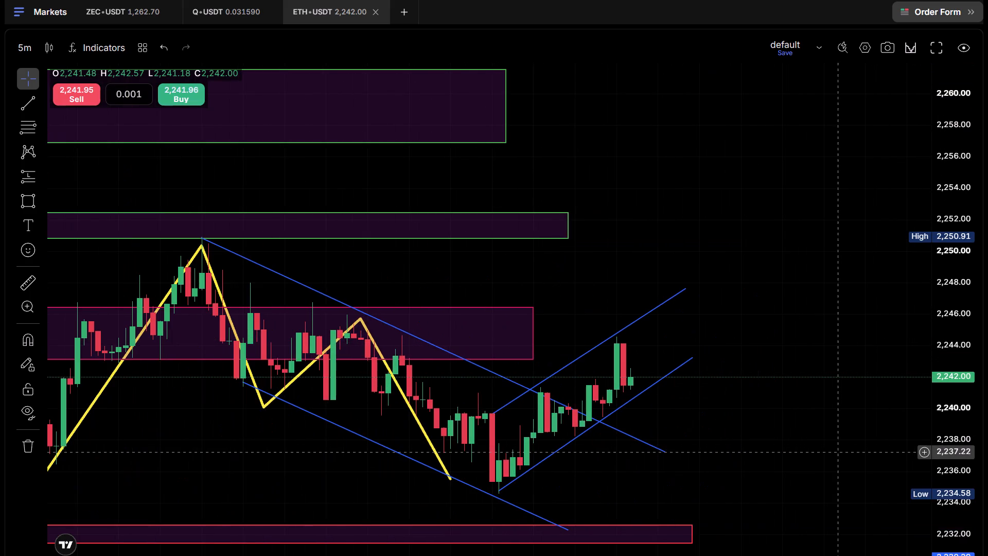
pyautogui.moveTo(732, 453); pyautogui.dragTo(840, 404)
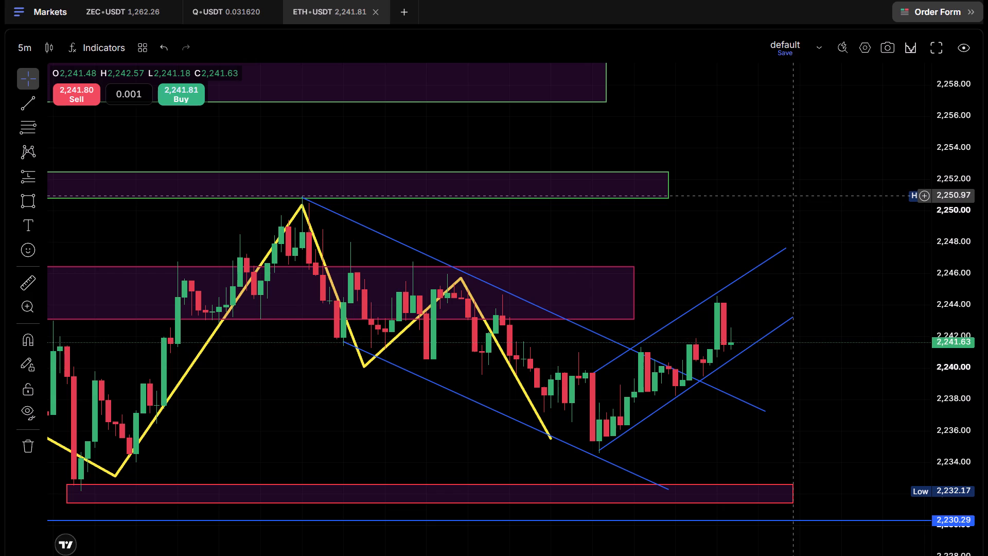
# Move the swing polyline's last point to the recovery's starting low at about 2,235, where the rising channel begins.
pyautogui.scroll(-8, 792, 196)
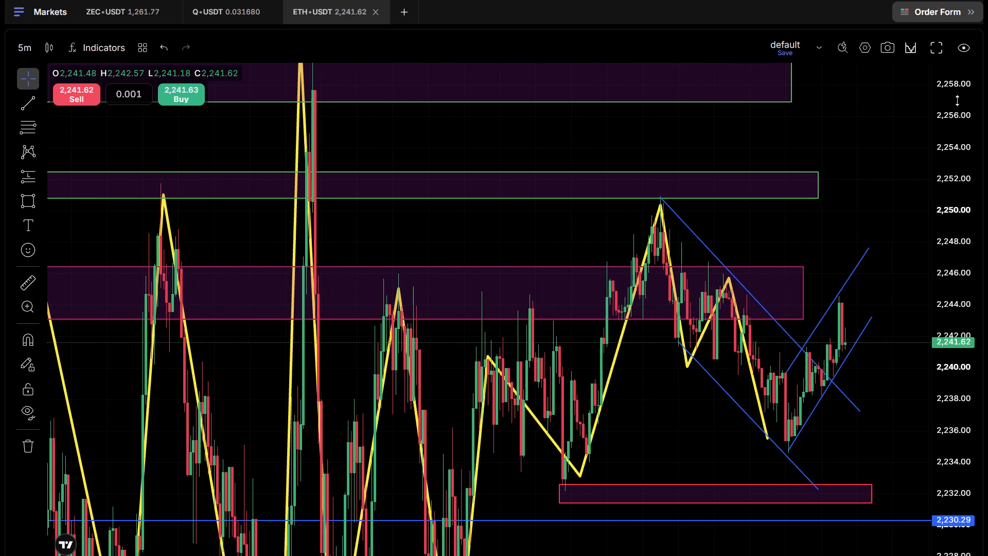
pyautogui.moveTo(961, 100); pyautogui.dragTo(931, 311)
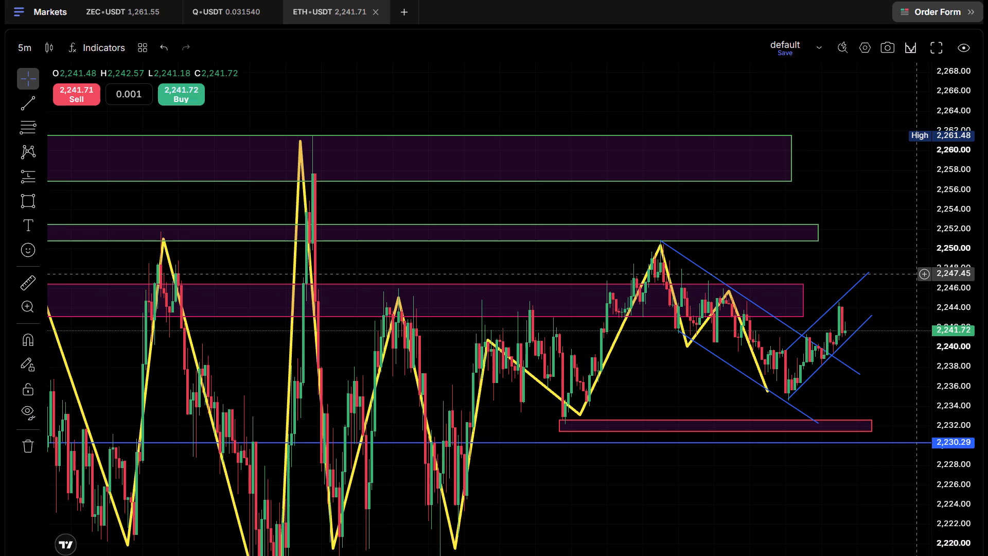
pyautogui.scroll(4, 899, 304)
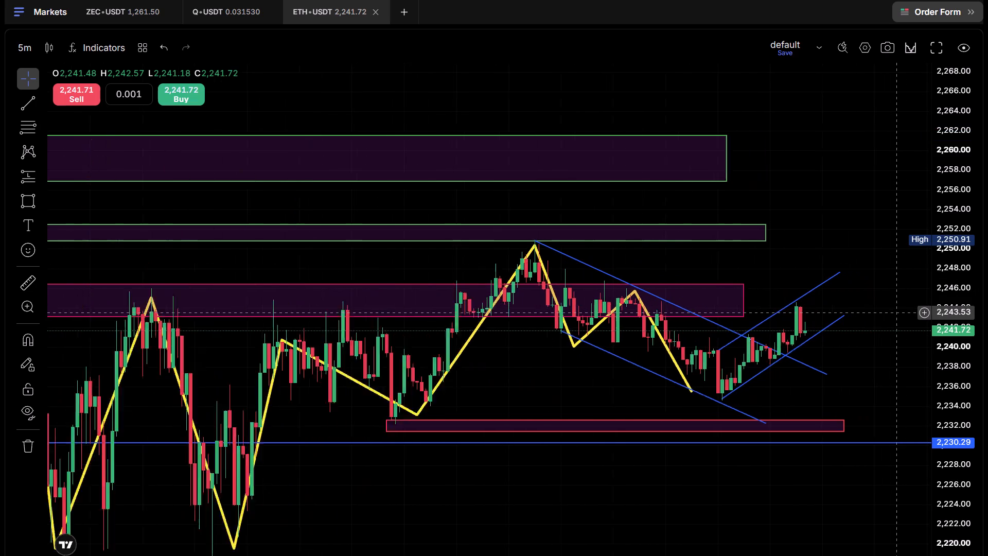
pyautogui.scroll(2, 896, 312)
pyautogui.moveTo(958, 341); pyautogui.dragTo(987, 215)
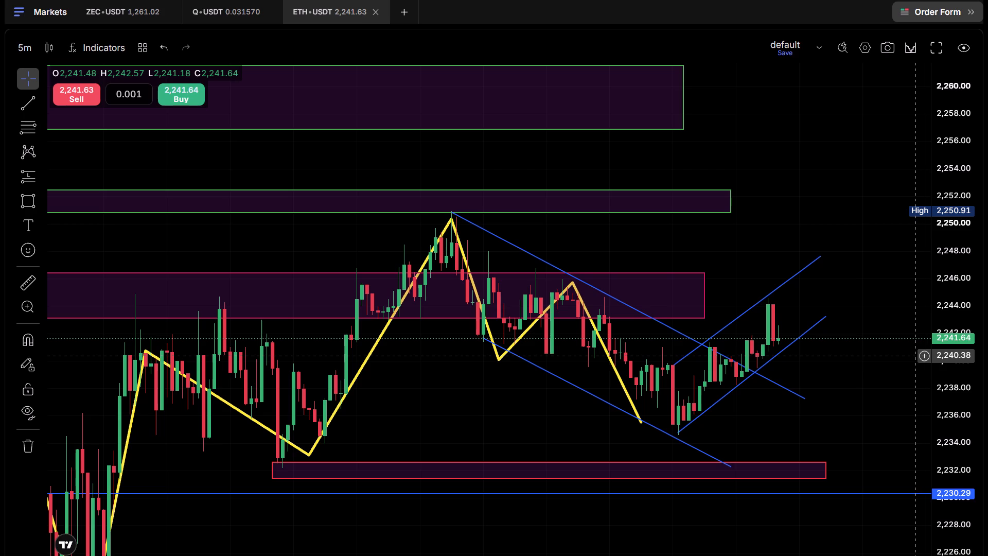
pyautogui.moveTo(641, 424); pyautogui.dragTo(671, 438)
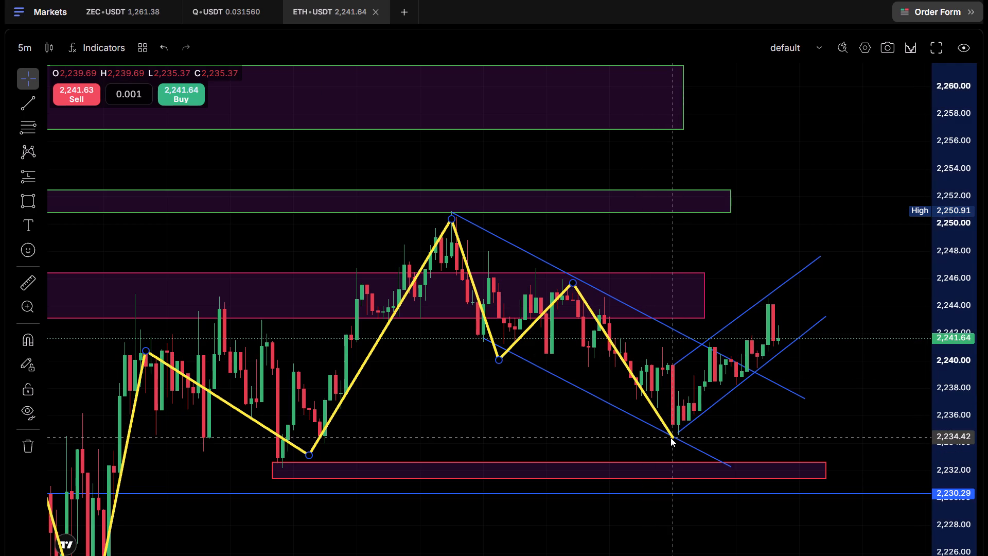
pyautogui.moveTo(671, 438); pyautogui.dragTo(675, 424)
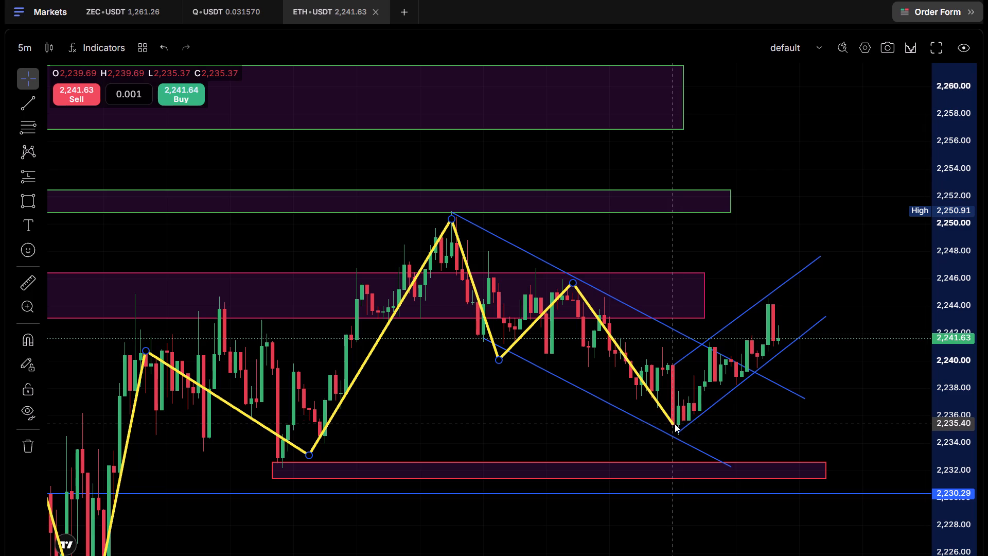
pyautogui.moveTo(675, 424); pyautogui.dragTo(676, 429)
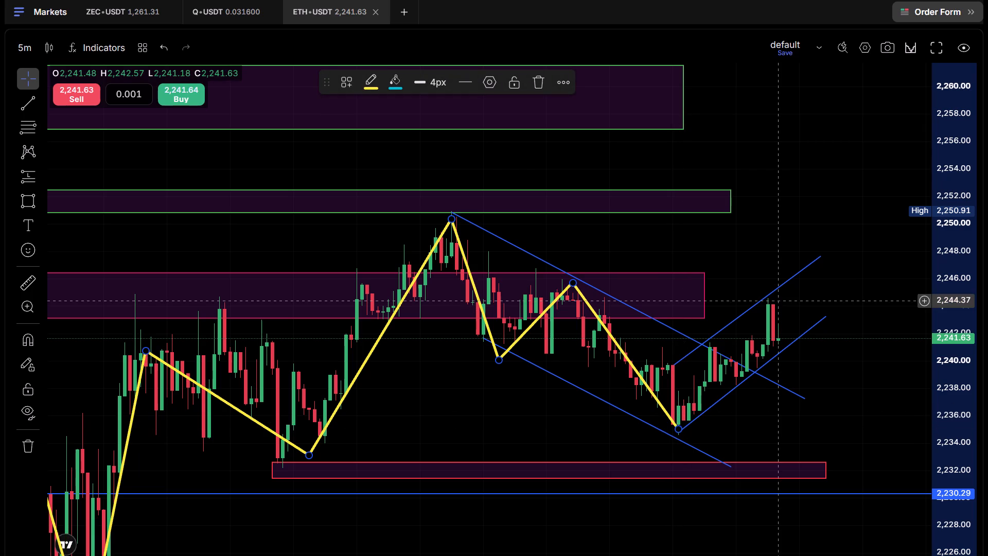
pyautogui.click(766, 168)
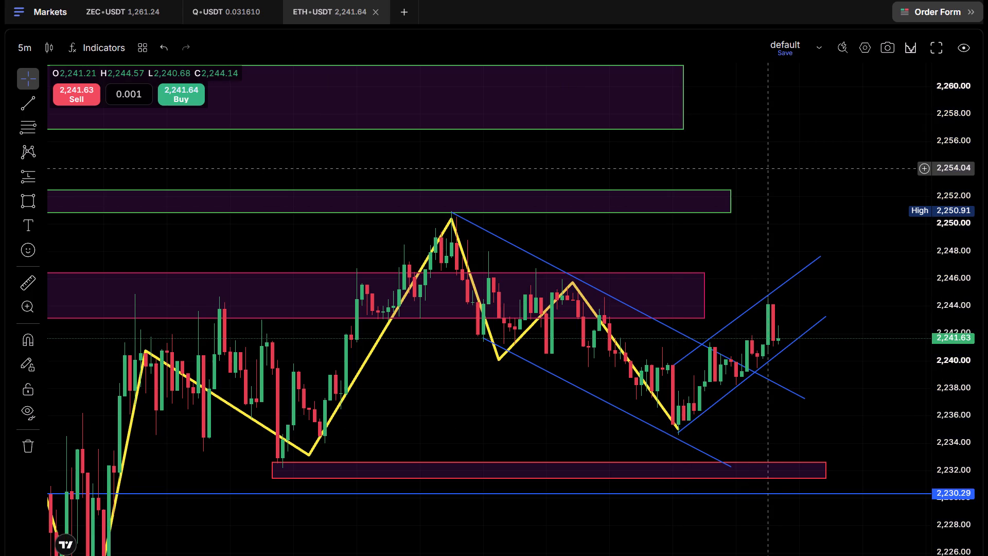
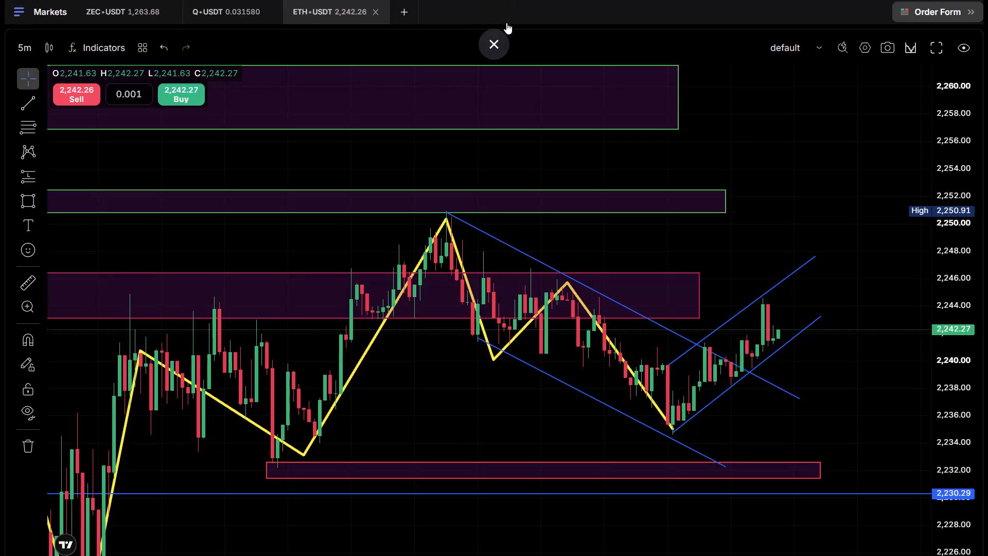
# Place a market long order on ETH-USDT with the full available size of 23785.36 INR.
pyautogui.click(490, 39)
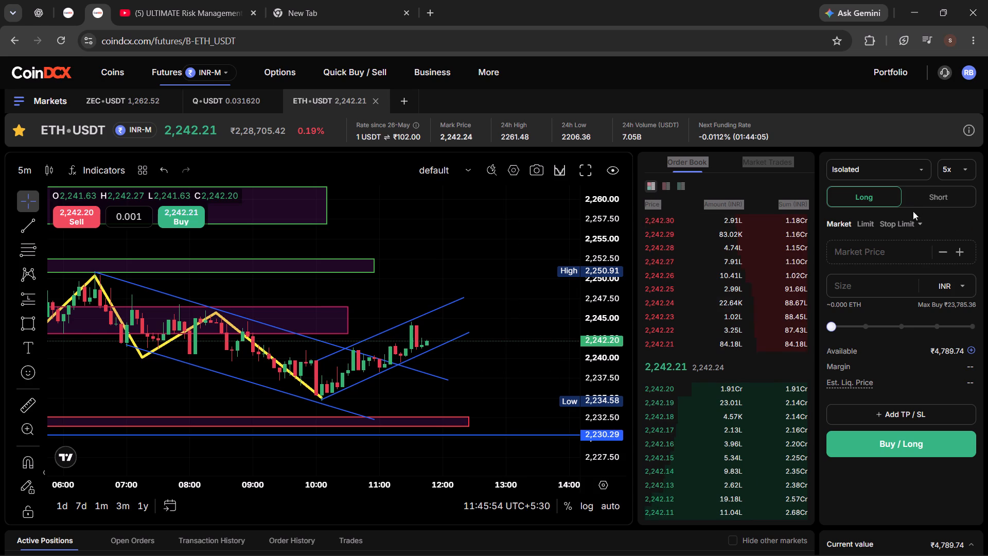
pyautogui.moveTo(830, 328); pyautogui.dragTo(987, 347)
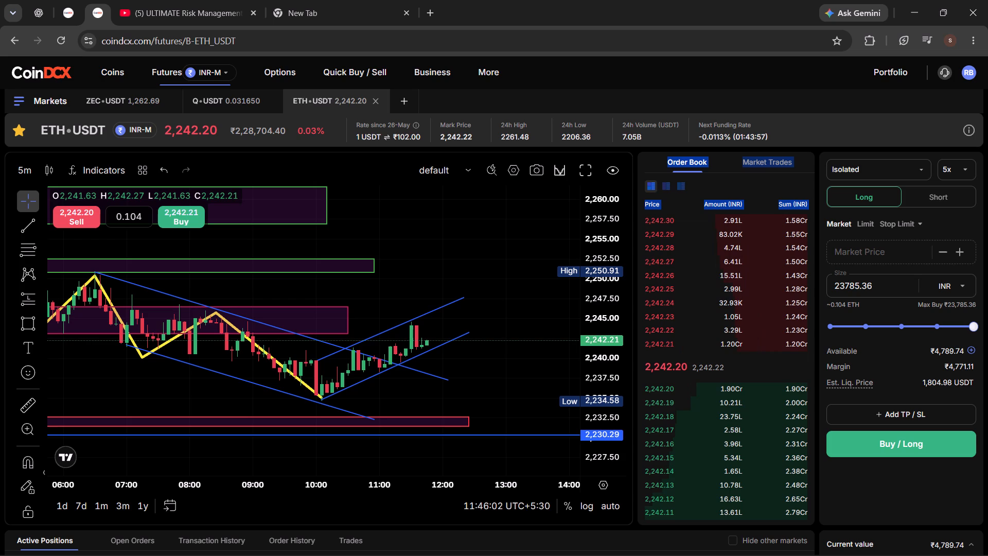
pyautogui.click(884, 444)
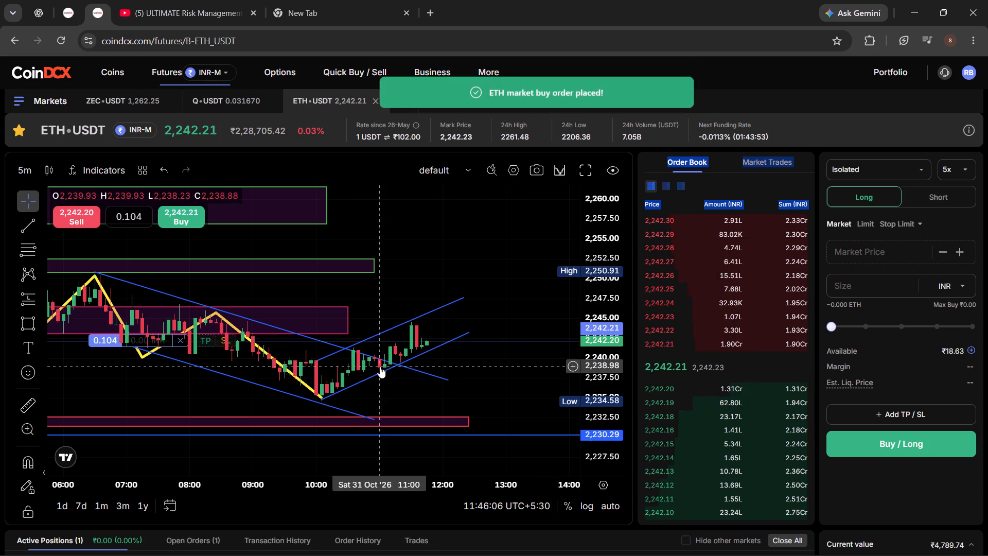
# Set the long position's take profit at 2,250.64, just below the green-bordered zone near the recent high.
pyautogui.moveTo(141, 340); pyautogui.dragTo(143, 334)
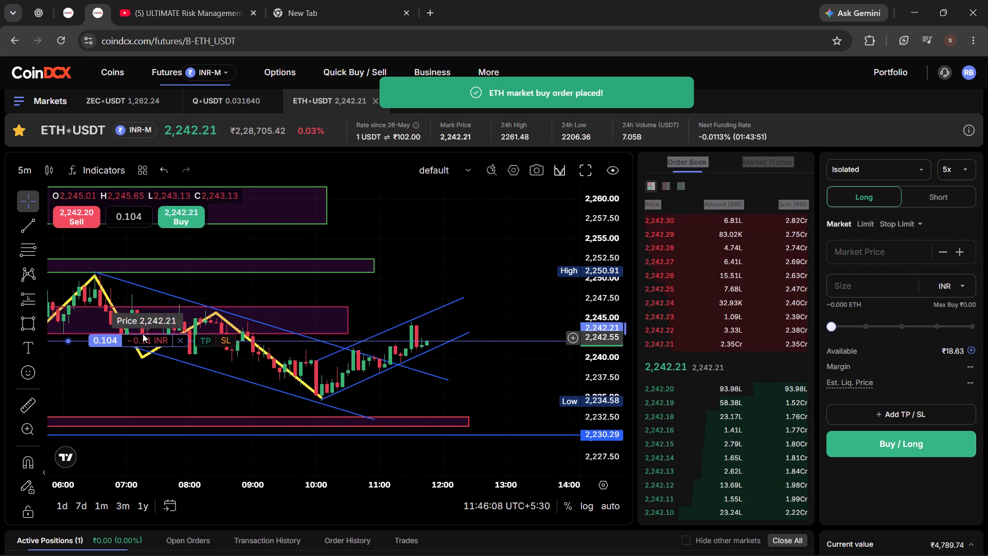
pyautogui.moveTo(143, 334); pyautogui.dragTo(146, 324)
pyautogui.moveTo(208, 332); pyautogui.dragTo(208, 332)
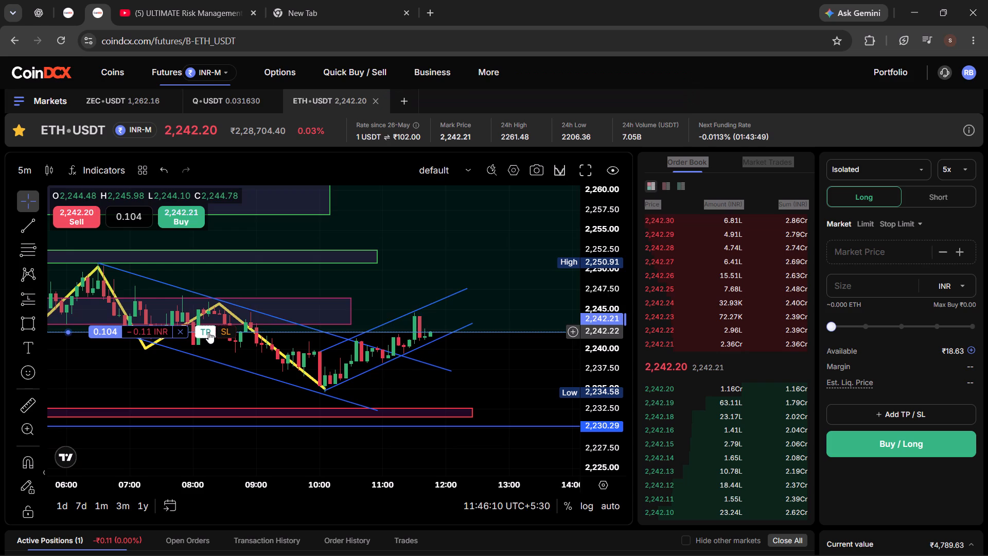
pyautogui.moveTo(208, 332); pyautogui.dragTo(233, 264)
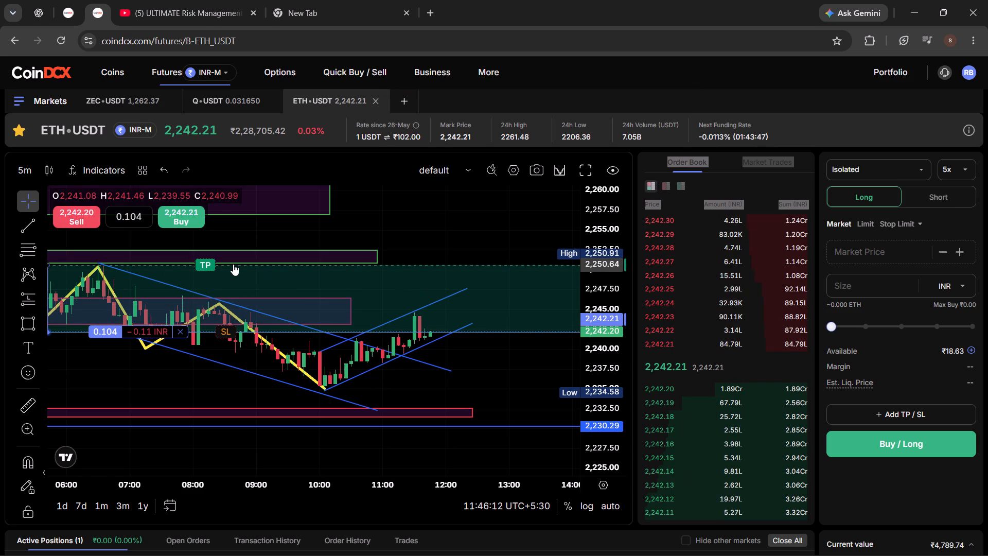
pyautogui.moveTo(233, 264); pyautogui.dragTo(236, 265)
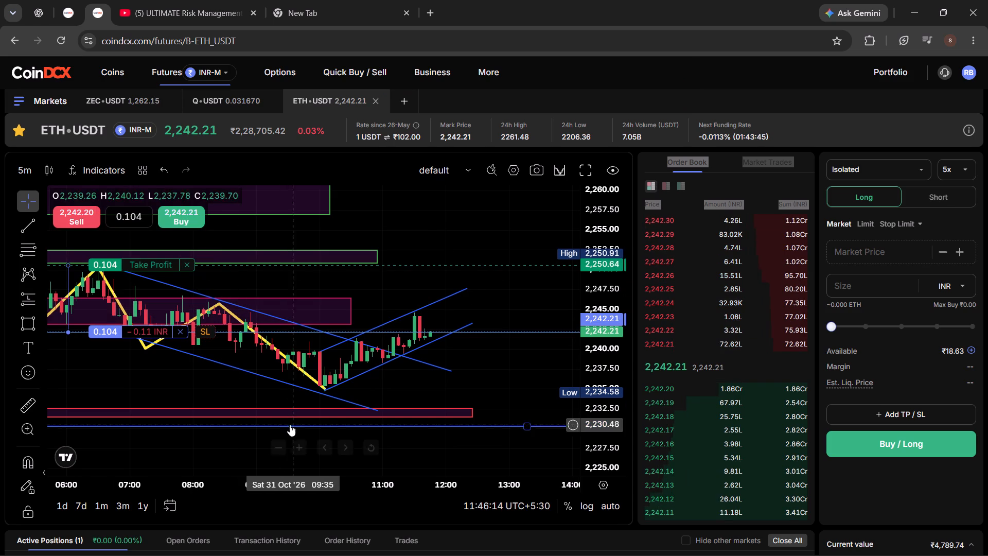
# Set the long position's stop loss at 2,238.66, below the entry price.
pyautogui.moveTo(208, 333); pyautogui.dragTo(210, 363)
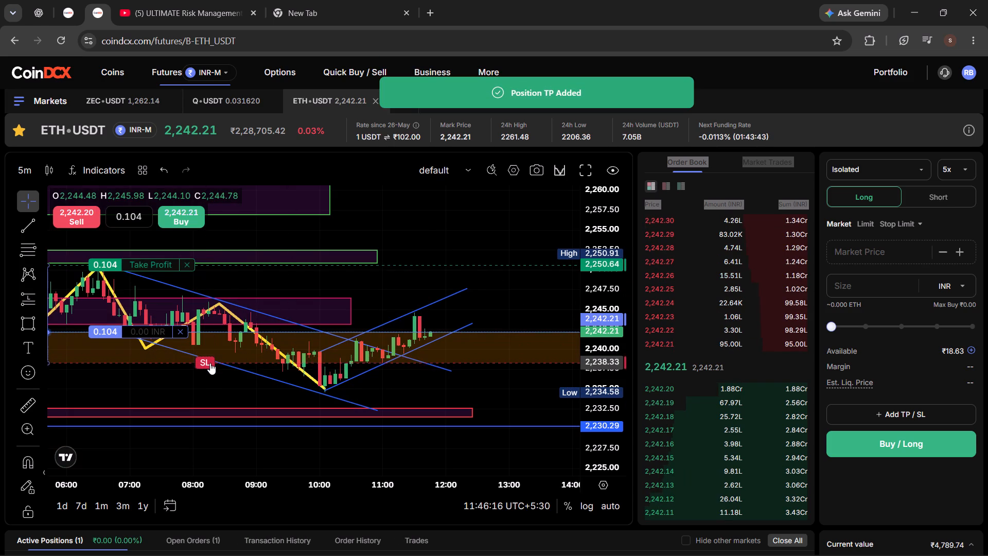
pyautogui.moveTo(210, 363); pyautogui.dragTo(210, 383)
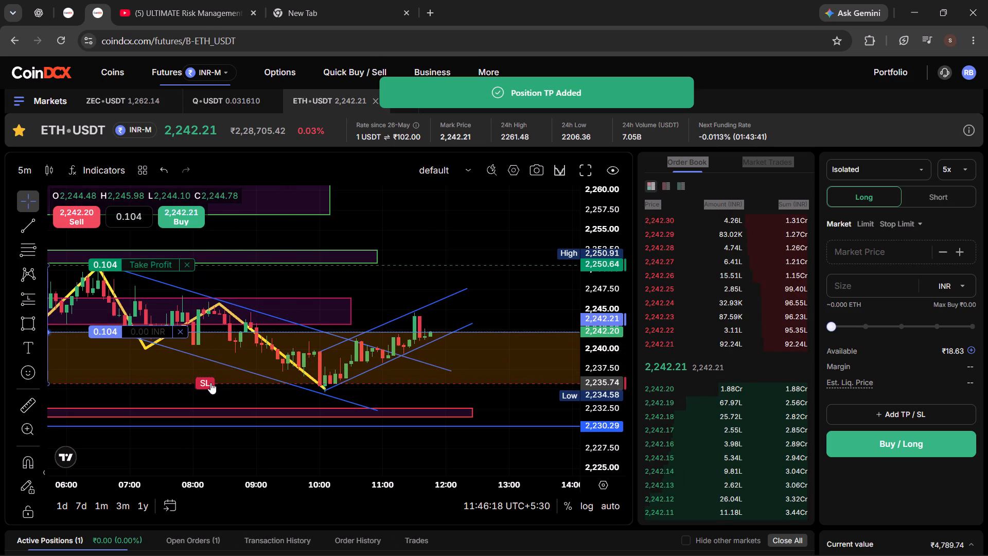
pyautogui.moveTo(210, 383); pyautogui.dragTo(238, 359)
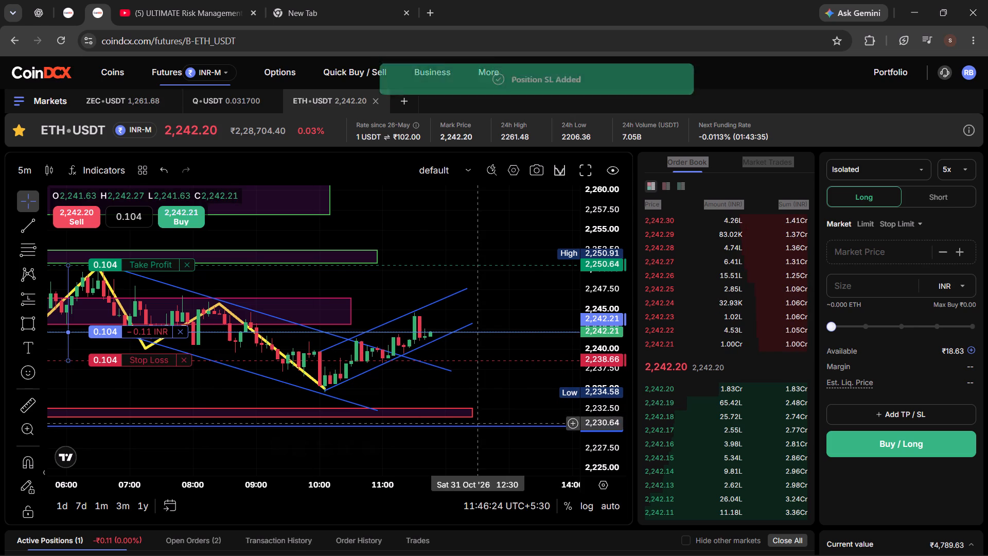
# Examine the long position's entry, take-profit and stop-loss levels against the channels and zones on the full-screen chart.
pyautogui.moveTo(503, 399); pyautogui.dragTo(492, 422)
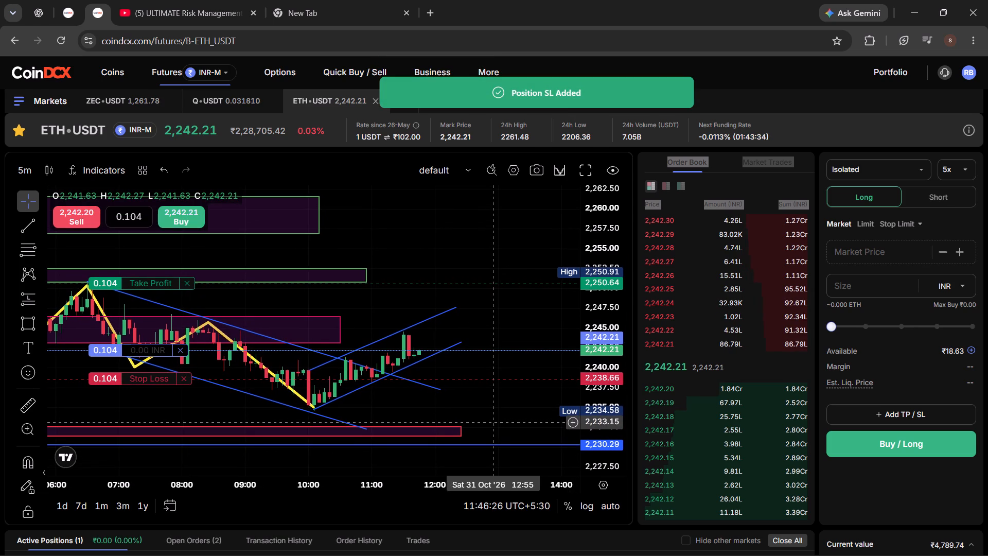
pyautogui.moveTo(600, 361); pyautogui.dragTo(613, 303)
pyautogui.click(591, 174)
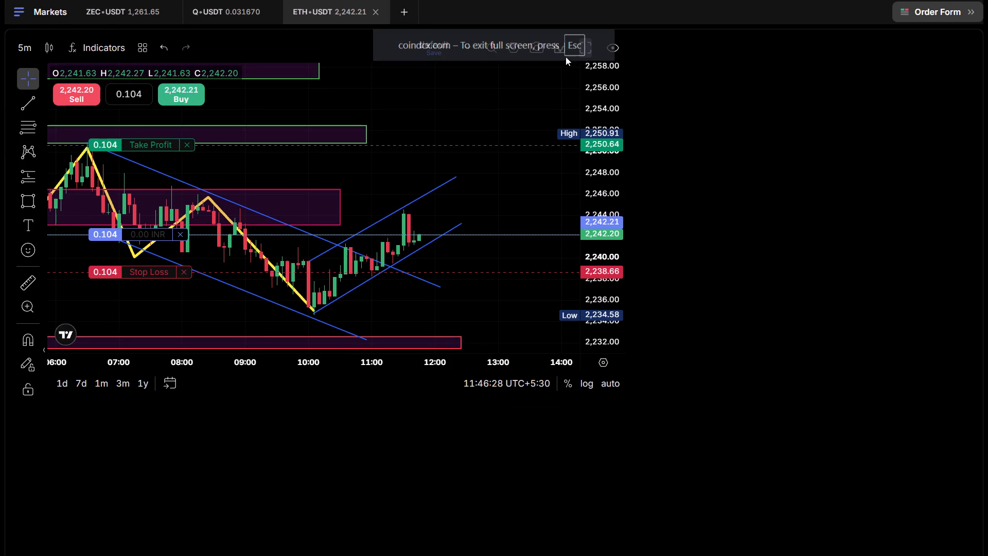
pyautogui.click(569, 47)
pyautogui.click(570, 47)
pyautogui.click(796, 0)
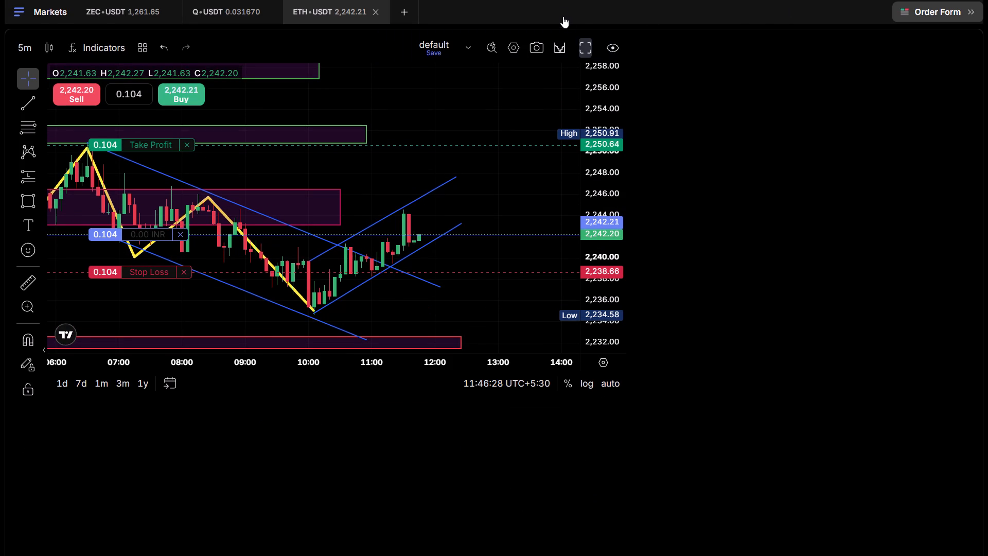
pyautogui.click(581, 43)
pyautogui.click(499, 37)
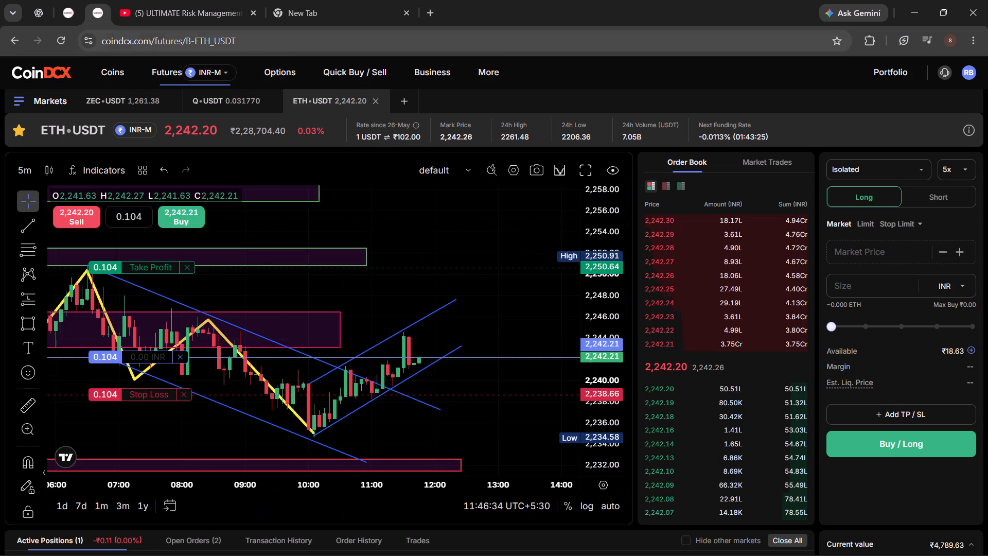
pyautogui.click(583, 176)
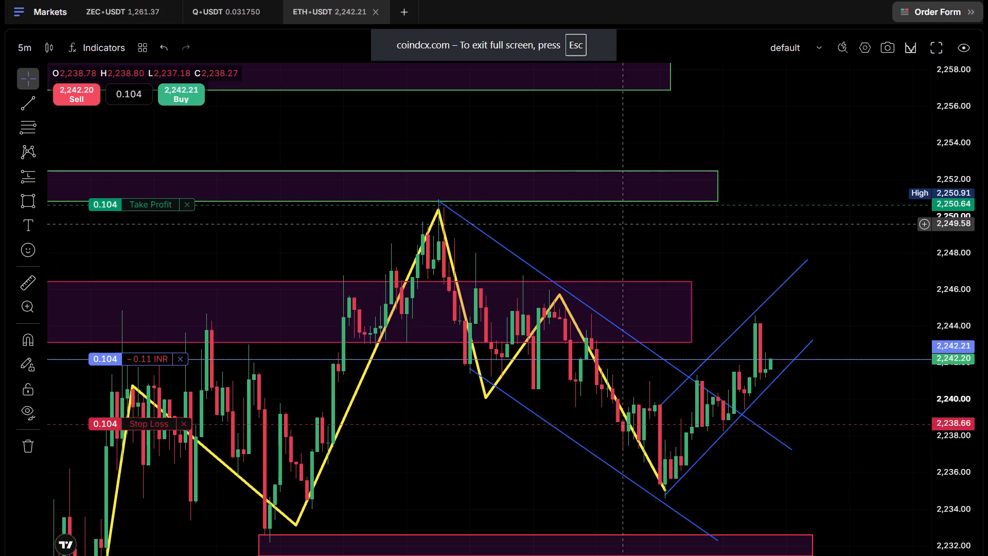
pyautogui.scroll(5, 793, 300)
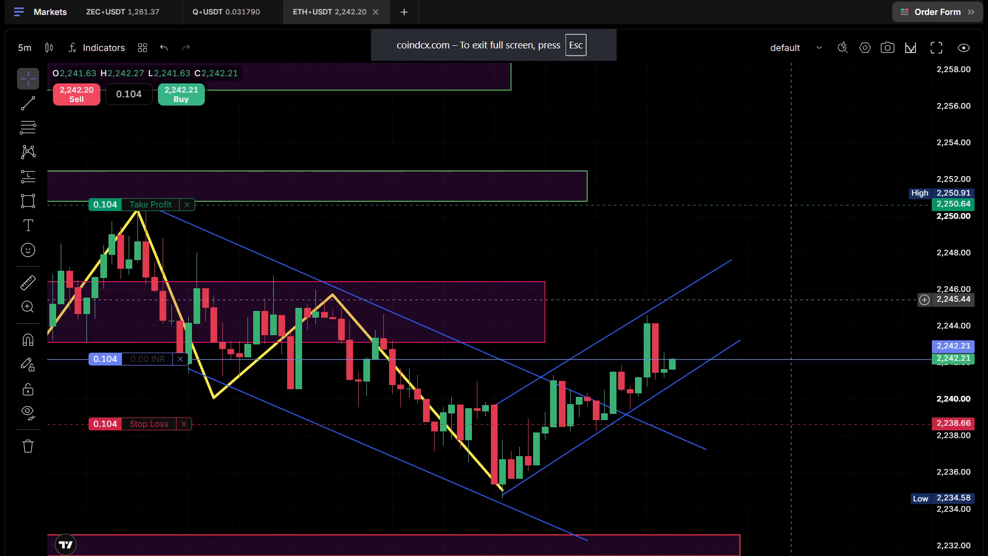
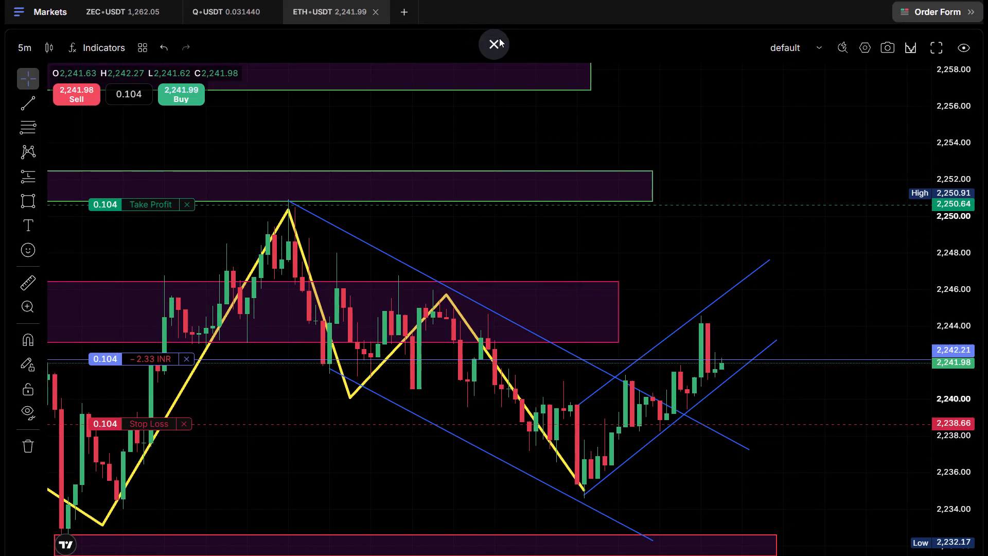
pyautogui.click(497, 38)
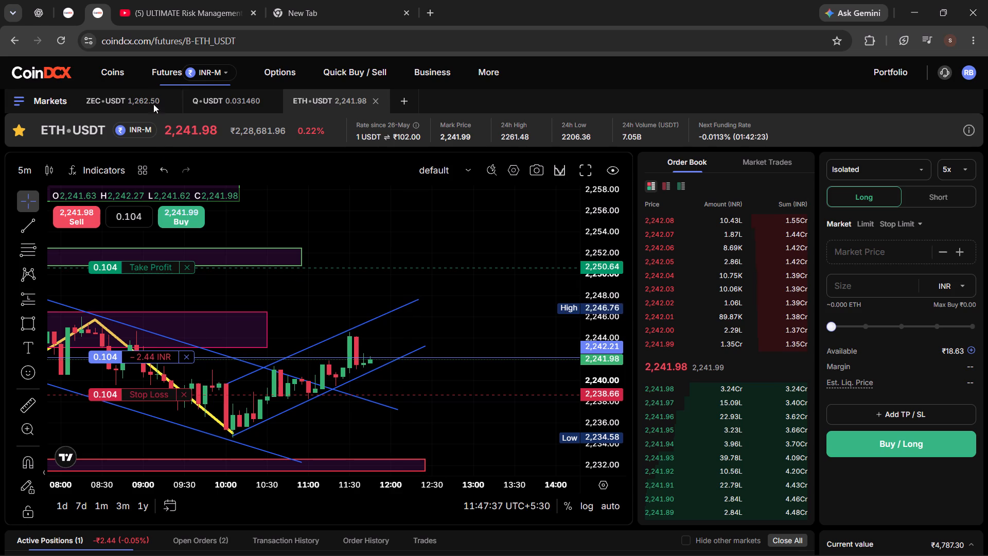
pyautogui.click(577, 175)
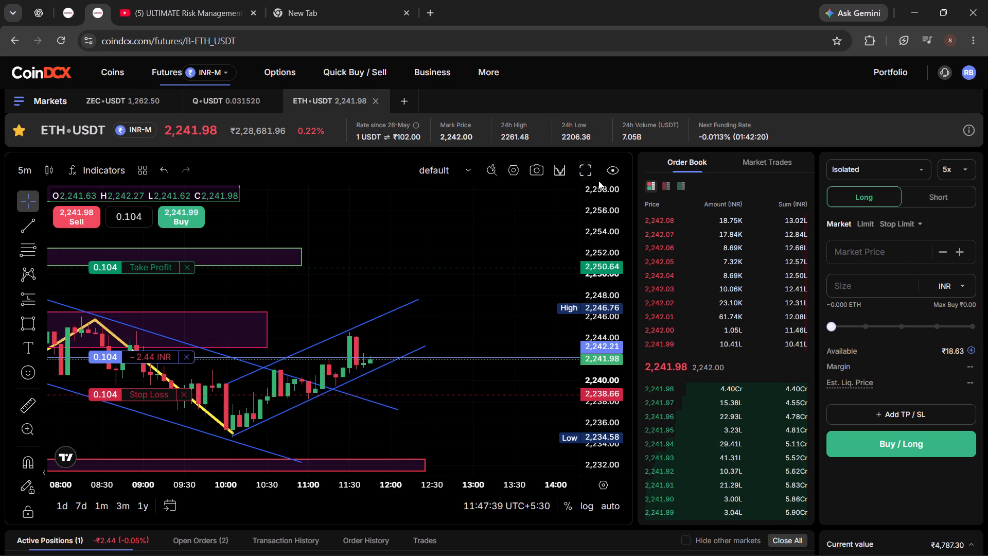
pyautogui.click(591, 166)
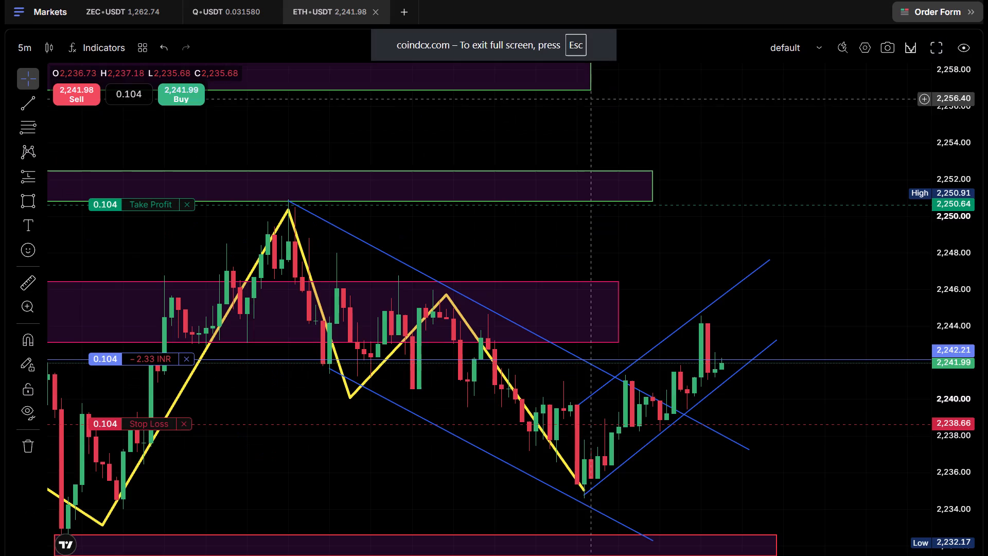
# Raise the ETH-USDT long position's stop loss to 2,239.41, closer to the entry price.
pyautogui.moveTo(940, 340); pyautogui.dragTo(948, 324)
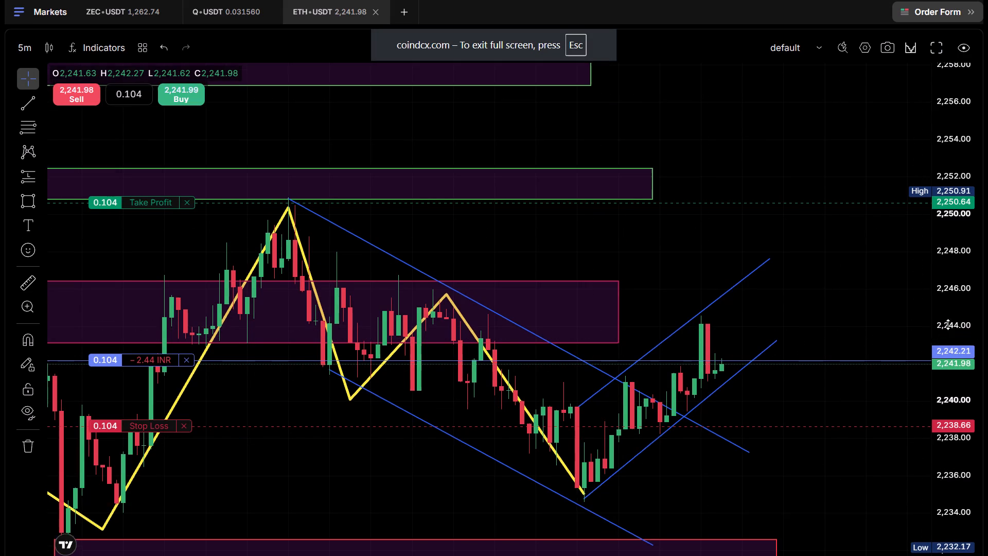
pyautogui.moveTo(948, 324); pyautogui.dragTo(975, 240)
pyautogui.scroll(2, 813, 342)
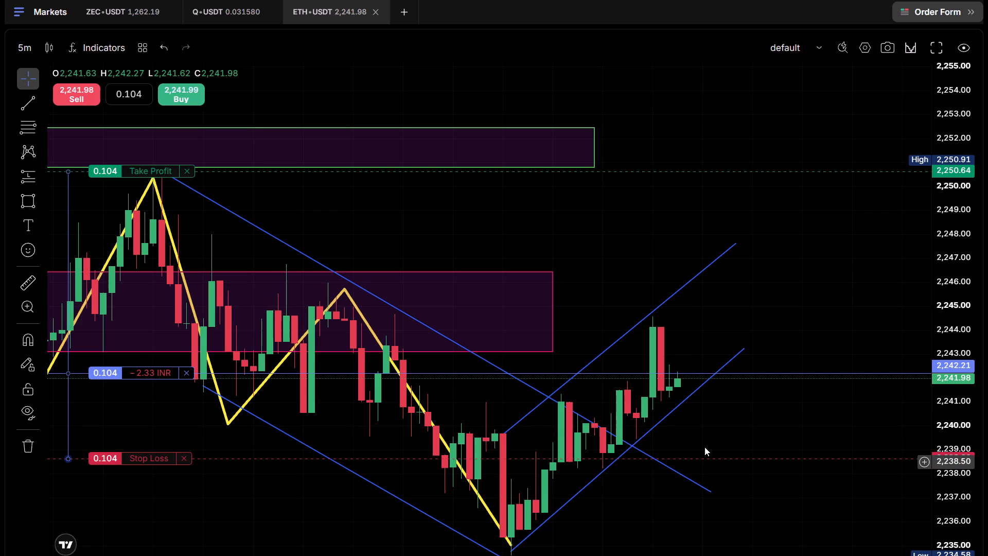
pyautogui.moveTo(148, 461); pyautogui.dragTo(156, 435)
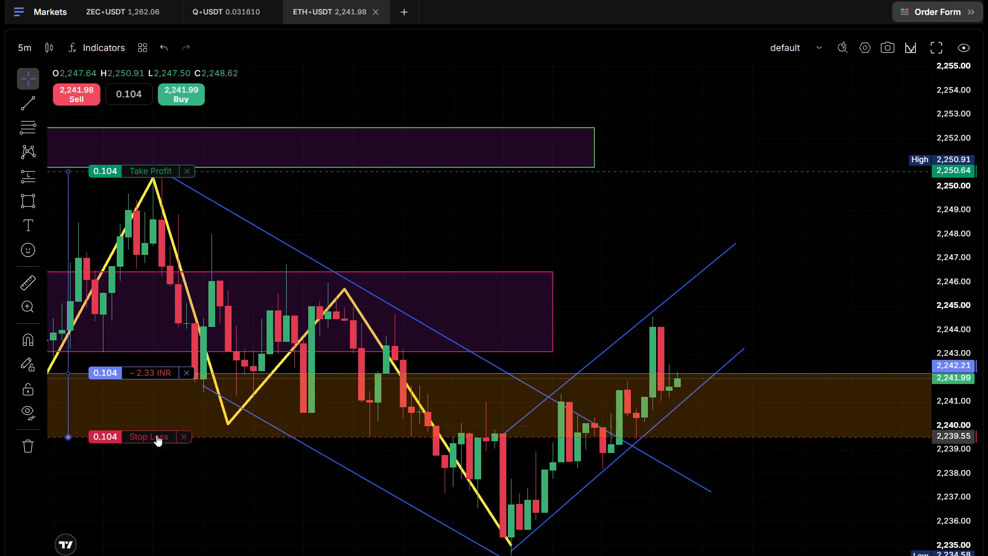
pyautogui.moveTo(156, 435); pyautogui.dragTo(178, 446)
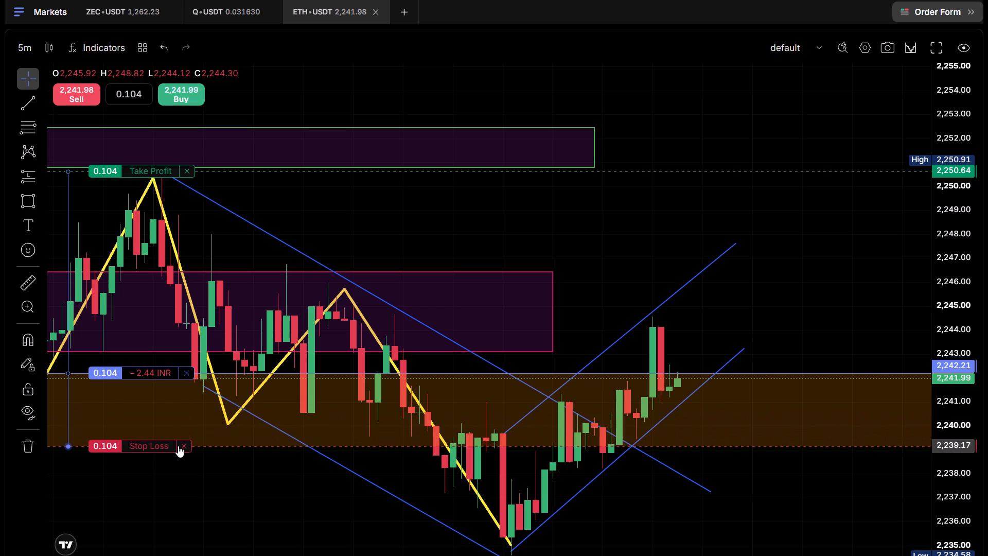
pyautogui.moveTo(178, 446); pyautogui.dragTo(186, 440)
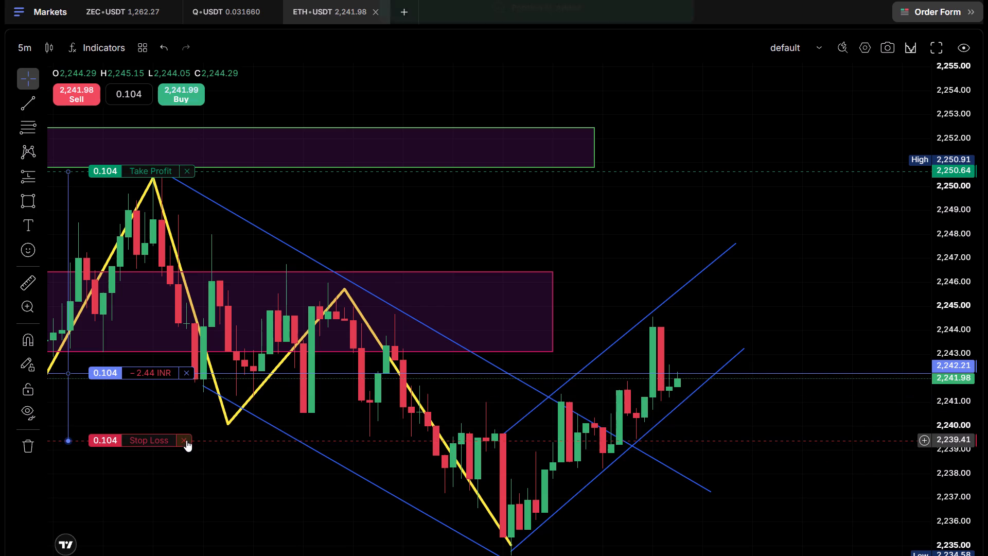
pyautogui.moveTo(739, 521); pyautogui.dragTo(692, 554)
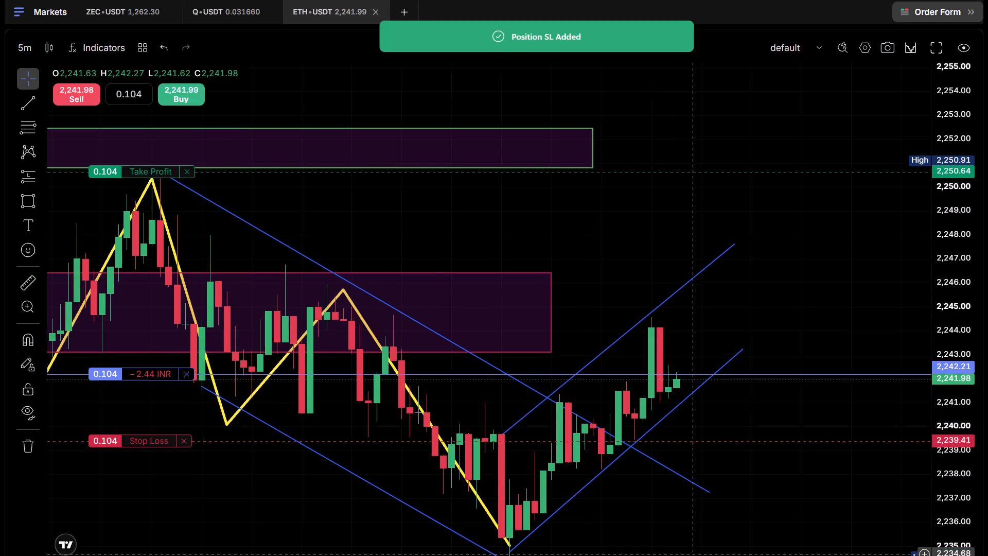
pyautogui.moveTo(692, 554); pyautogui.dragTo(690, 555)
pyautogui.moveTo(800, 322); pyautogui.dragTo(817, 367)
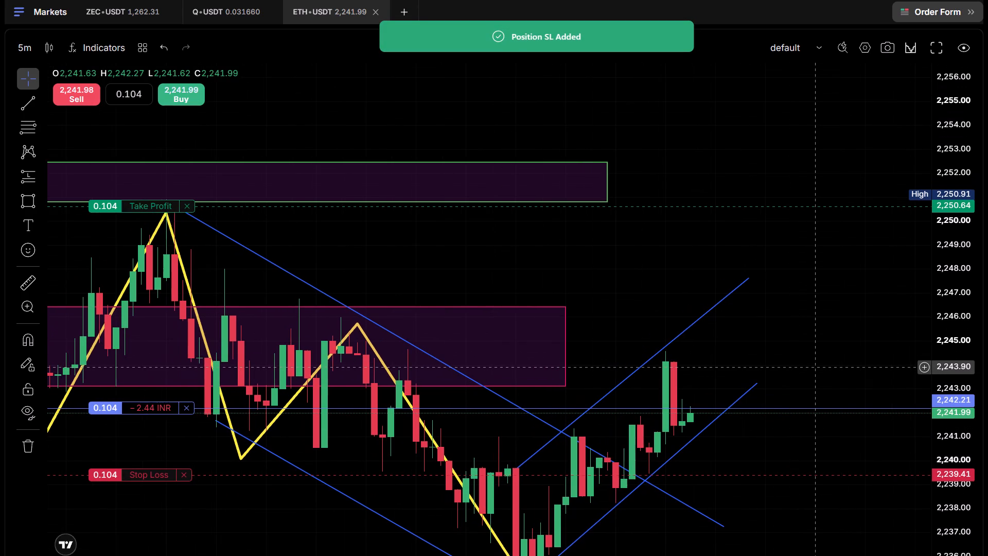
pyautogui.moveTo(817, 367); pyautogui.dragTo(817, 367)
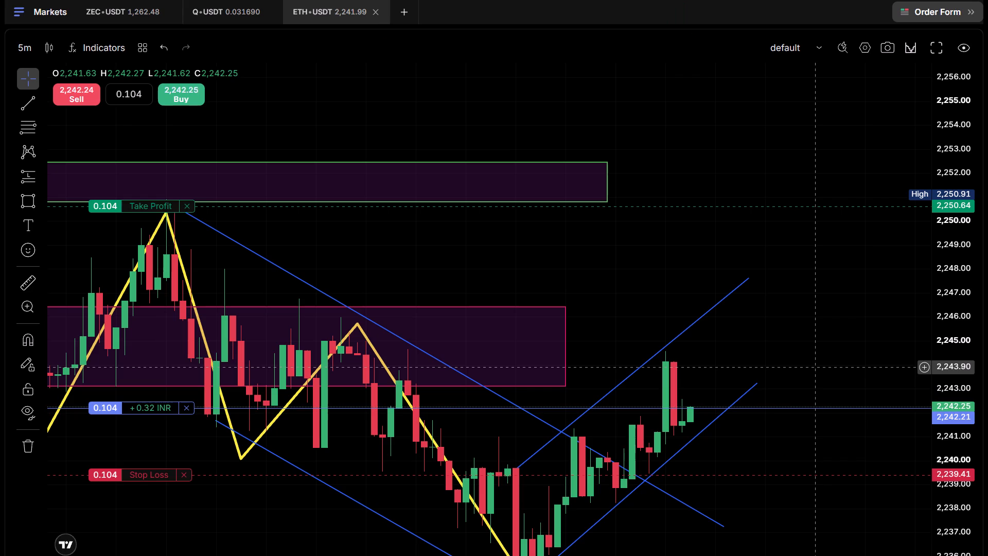
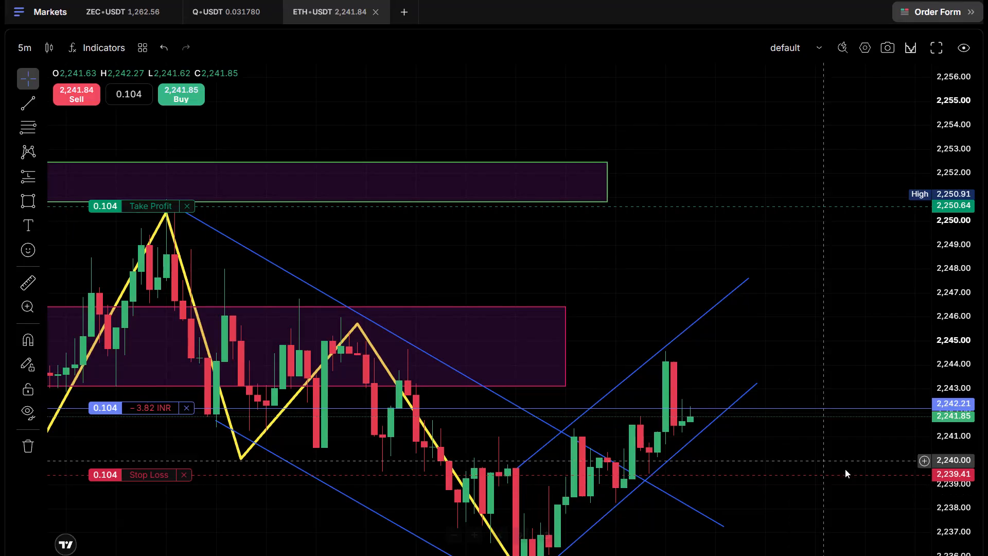
# Examine the ETH-USDT five-minute price action around the long entry, stop loss and ascending channel.
pyautogui.scroll(3, 848, 457)
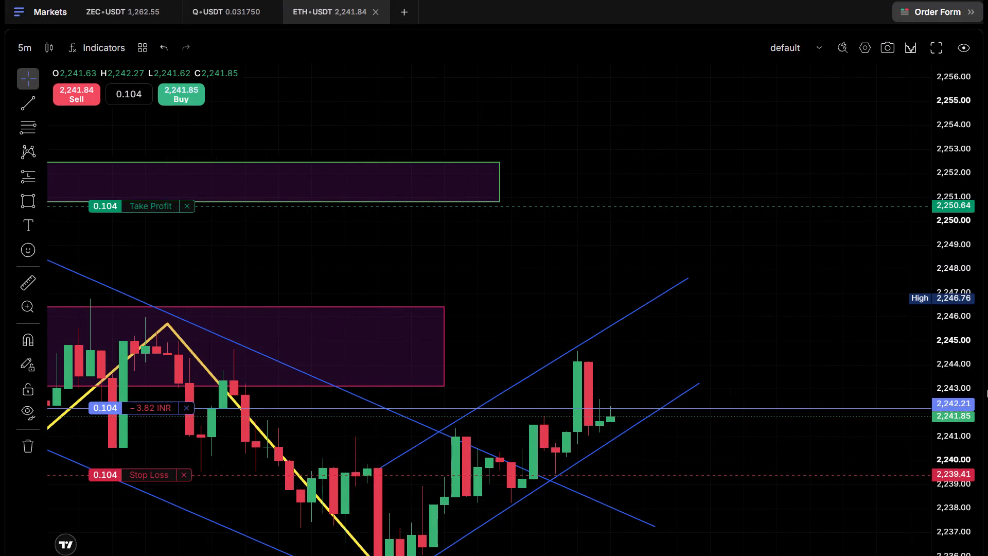
pyautogui.moveTo(976, 377); pyautogui.dragTo(979, 140)
pyautogui.moveTo(824, 354); pyautogui.dragTo(734, 127)
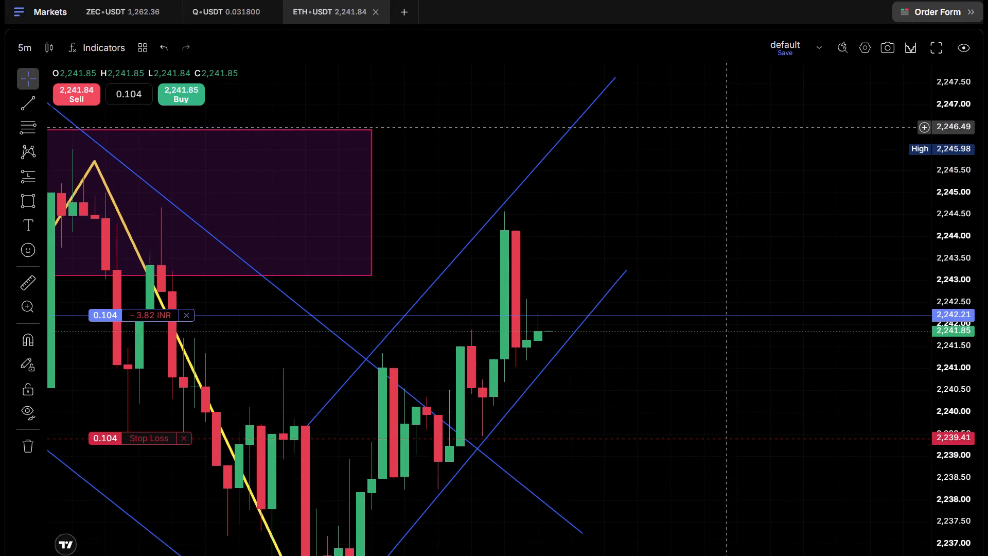
pyautogui.moveTo(734, 127); pyautogui.dragTo(772, 22)
pyautogui.click(497, 42)
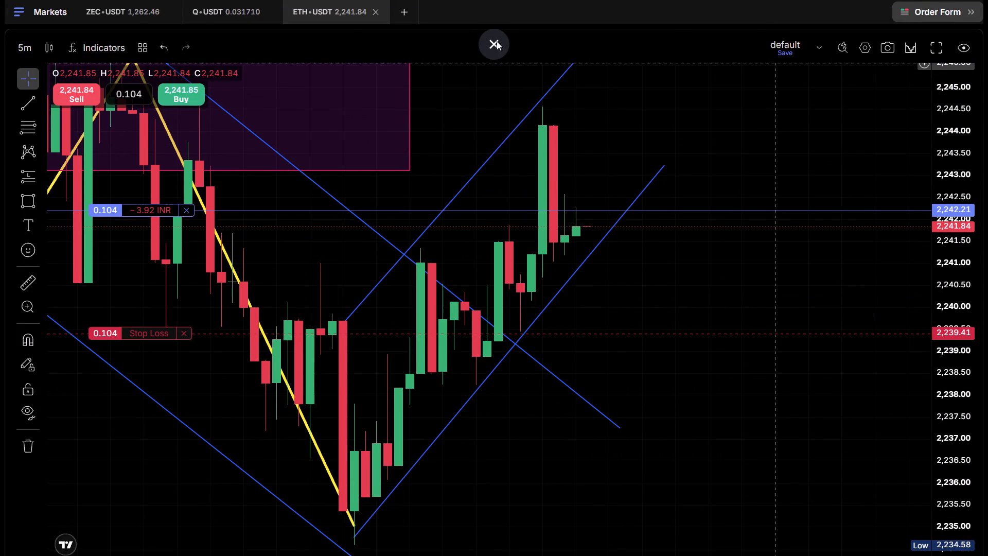
pyautogui.moveTo(295, 326); pyautogui.dragTo(409, 412)
pyautogui.moveTo(600, 362); pyautogui.dragTo(615, 229)
pyautogui.moveTo(444, 283); pyautogui.dragTo(513, 239)
# Switch to YouTube and play the video "ULTIMATE Risk Management & Position Sizing in Forex Trading Guide".
pyautogui.click(180, 0)
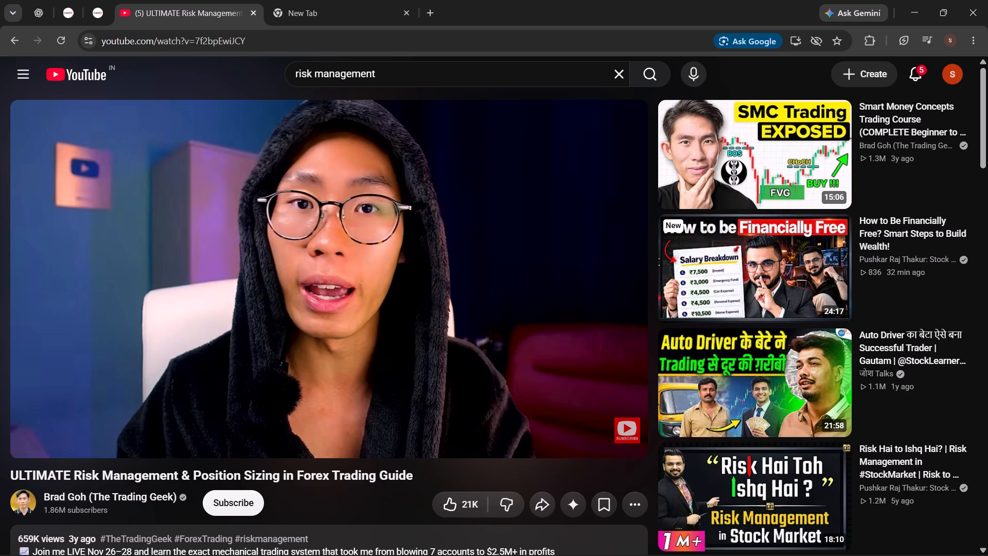
pyautogui.click(358, 212)
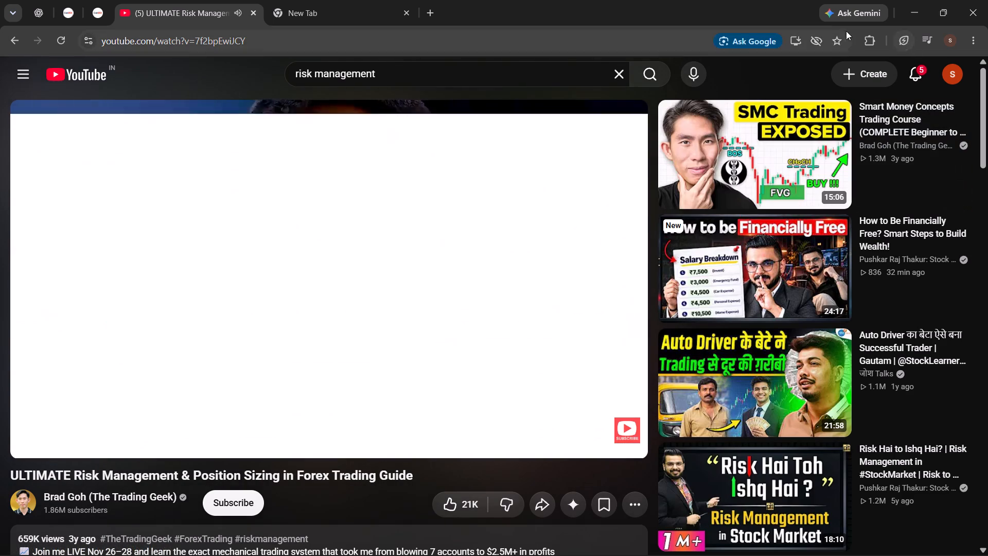
# Boost the YouTube video's audio to 200 % with the Volume Master extension.
pyautogui.click(873, 41)
pyautogui.click(753, 223)
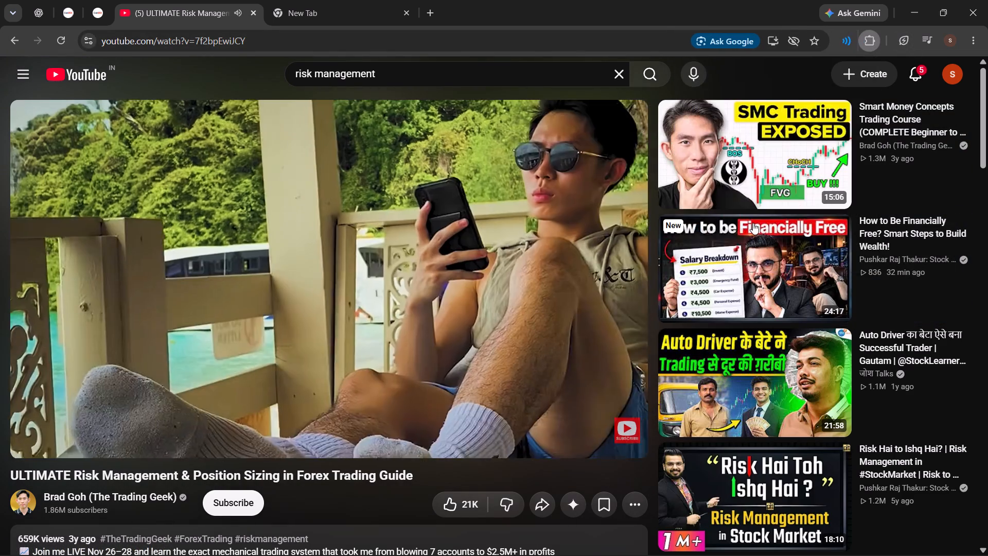
pyautogui.click(735, 197)
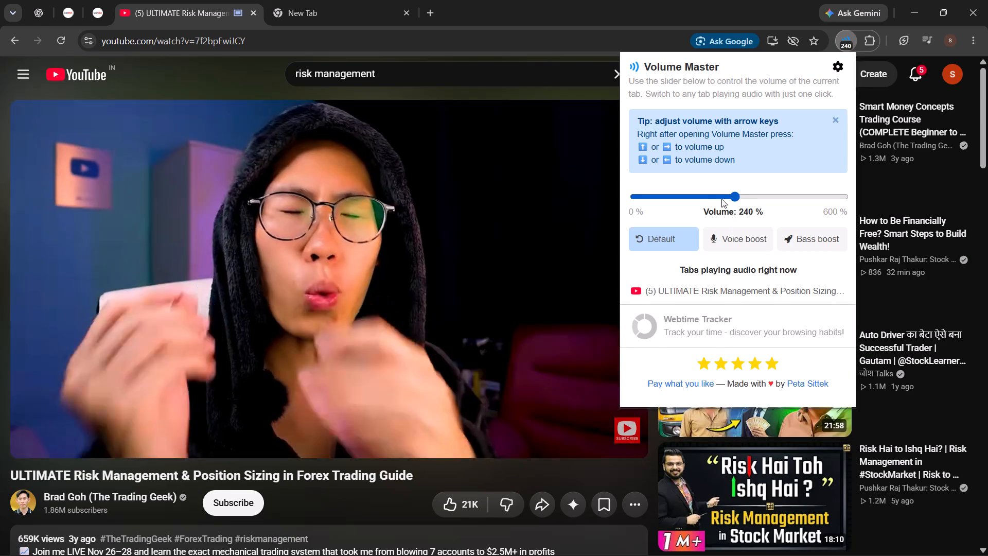
pyautogui.click(715, 199)
pyautogui.click(718, 199)
pyautogui.click(722, 199)
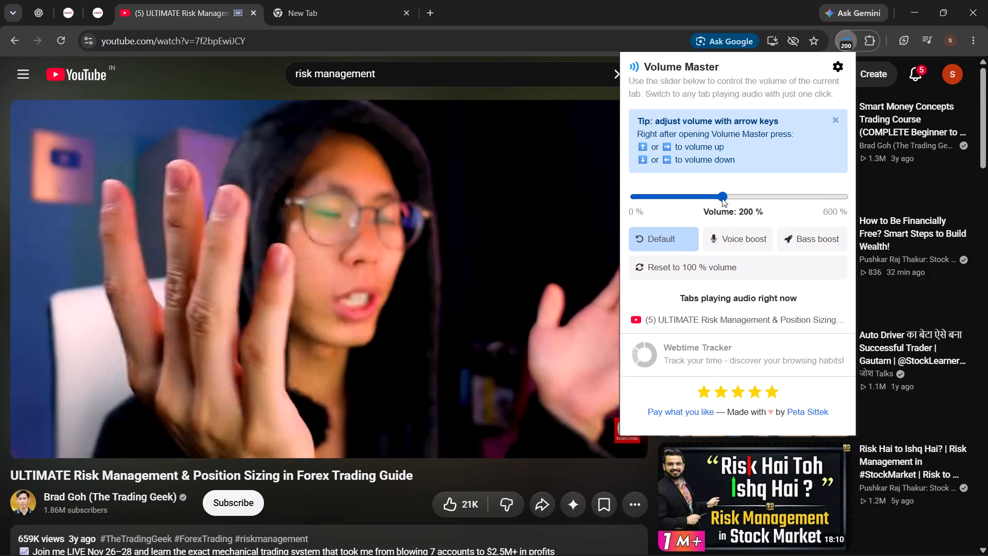
# Expand the risk management video to full-screen view and toggle its playback.
pyautogui.click(624, 447)
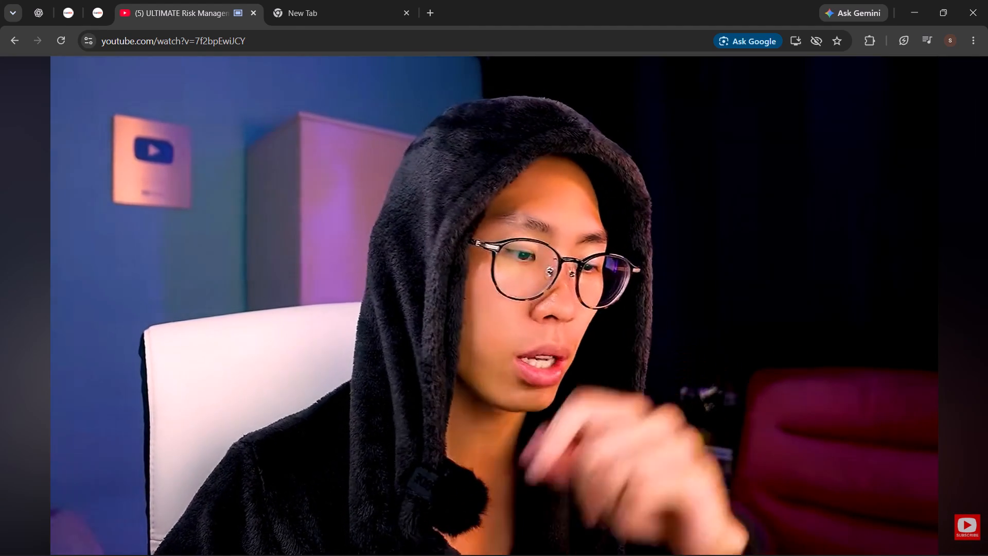
pyautogui.press('space')
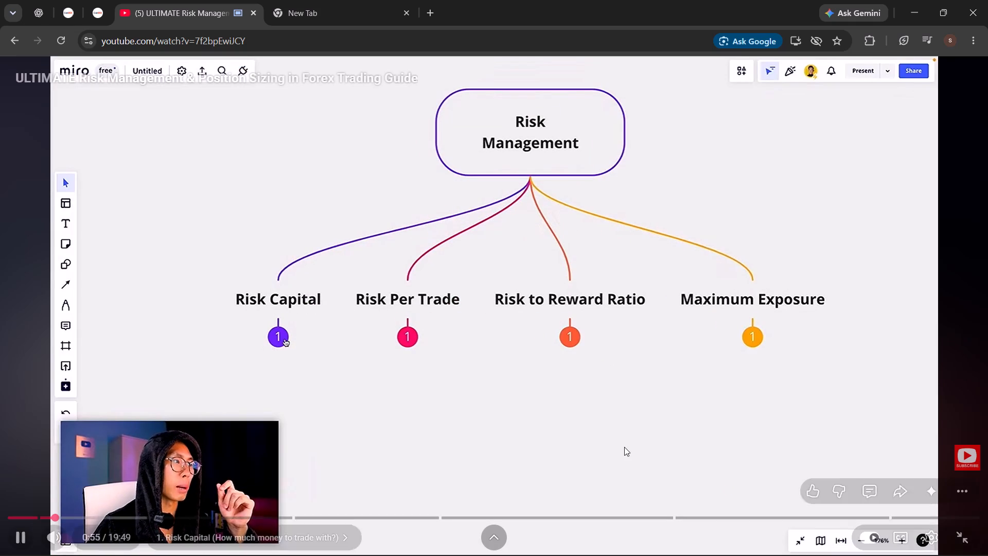
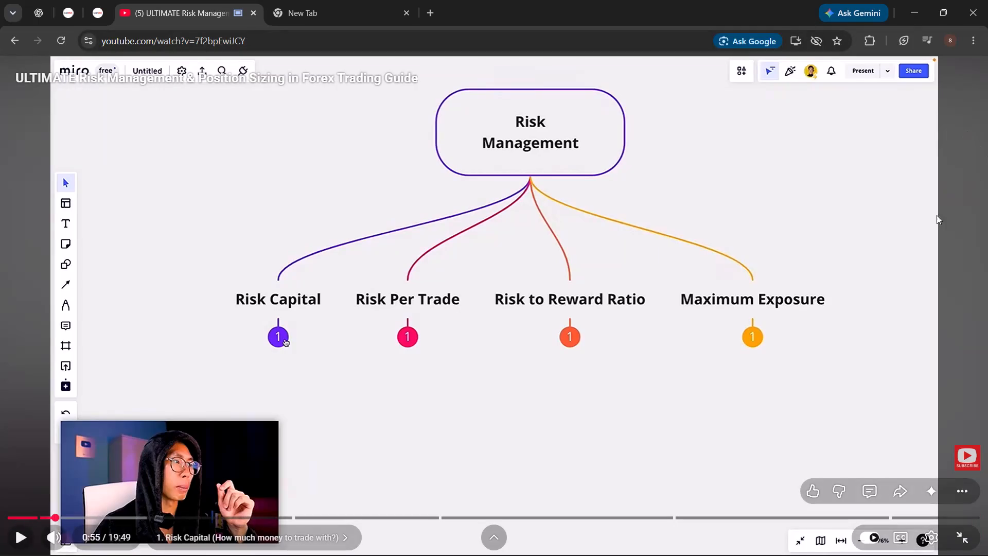
# Exit the risk management video's full-screen view and open the system quick settings.
pyautogui.click(965, 532)
pyautogui.click(913, 547)
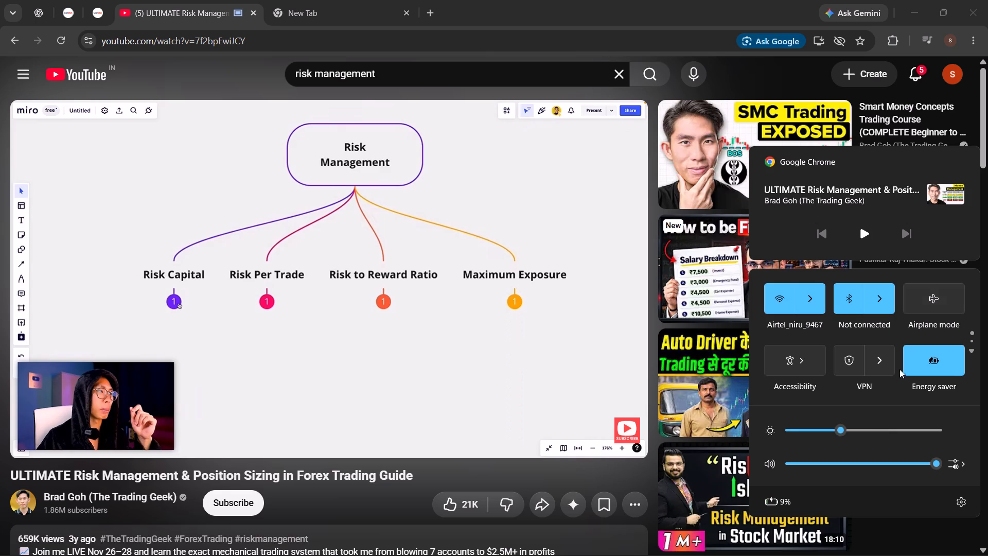
# Switch to CoinDCX and check the SOL-USDT and ETH-USDT futures charts.
pyautogui.moveTo(77, 14); pyautogui.dragTo(63, 6)
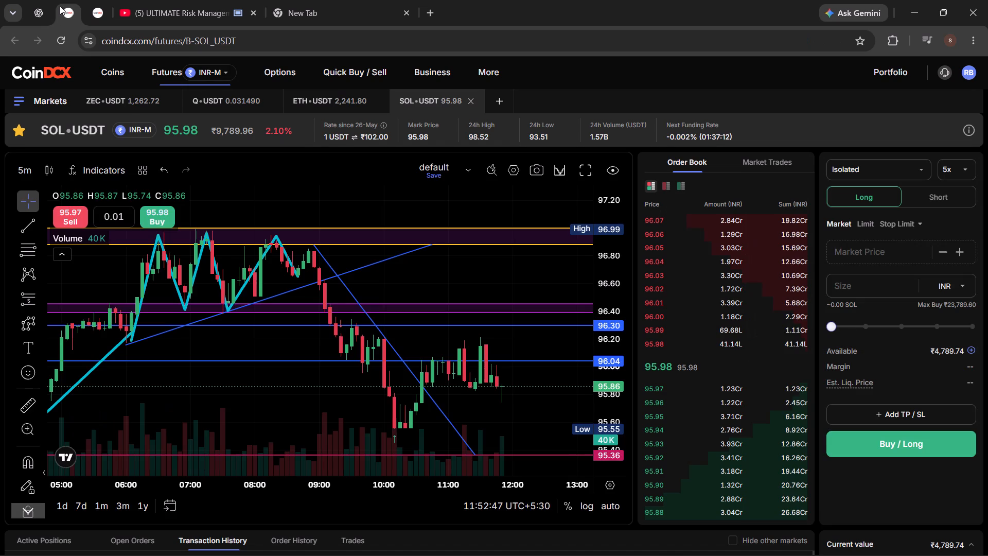
pyautogui.click(102, 4)
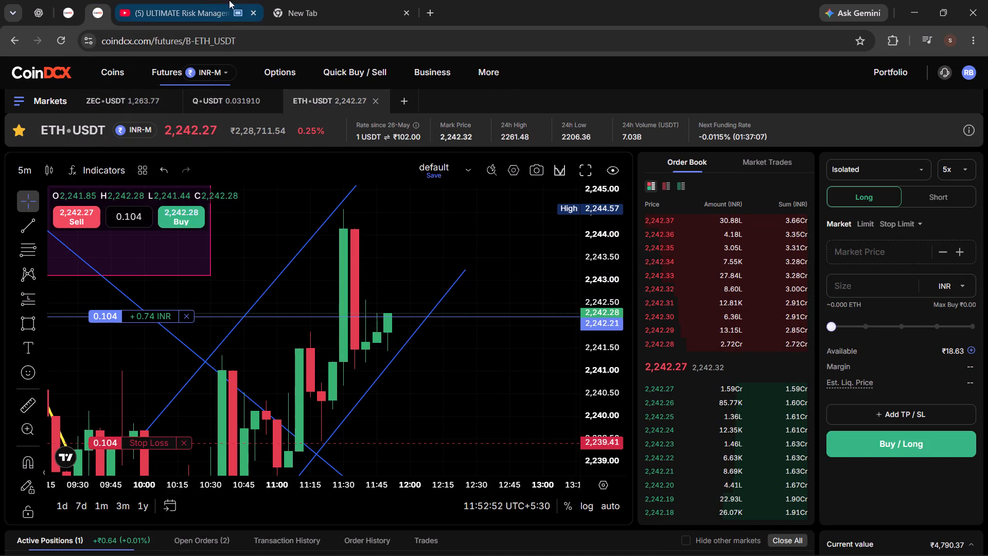
# Return to the YouTube risk management video, resume it, skip back 5 seconds and watch the Risk Capital chapter, pausing briefly.
pyautogui.click(207, 2)
pyautogui.press('space')
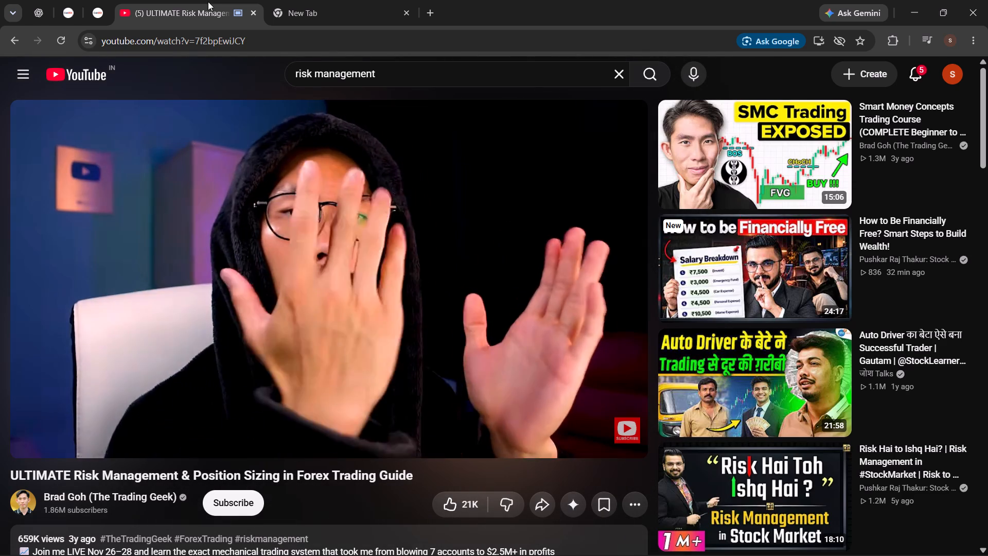
pyautogui.press('Left')
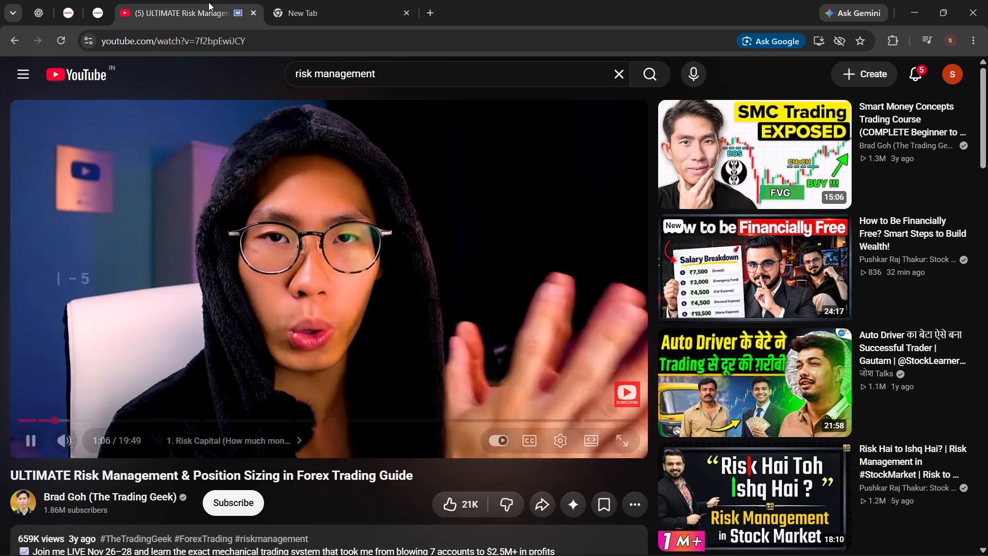
pyautogui.press('space')
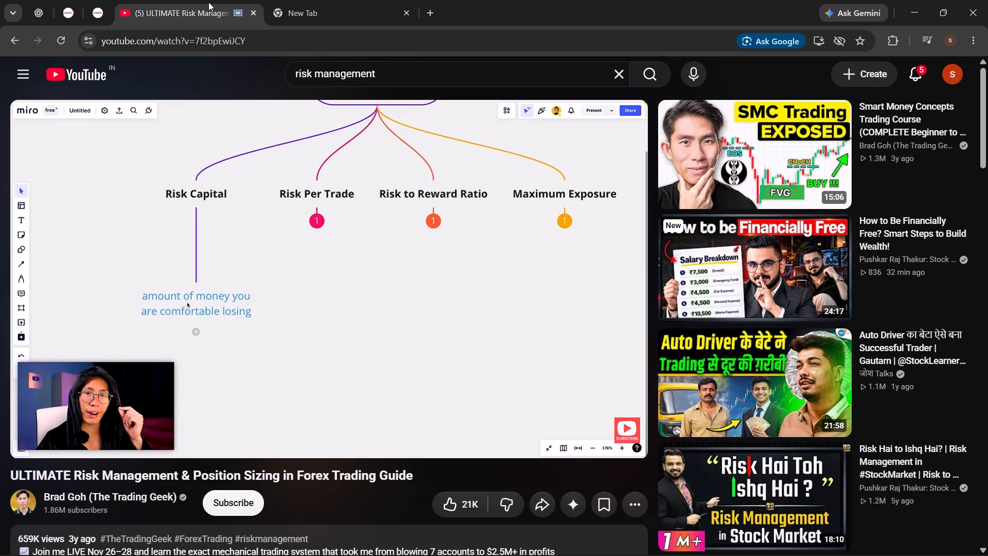
pyautogui.press('space')
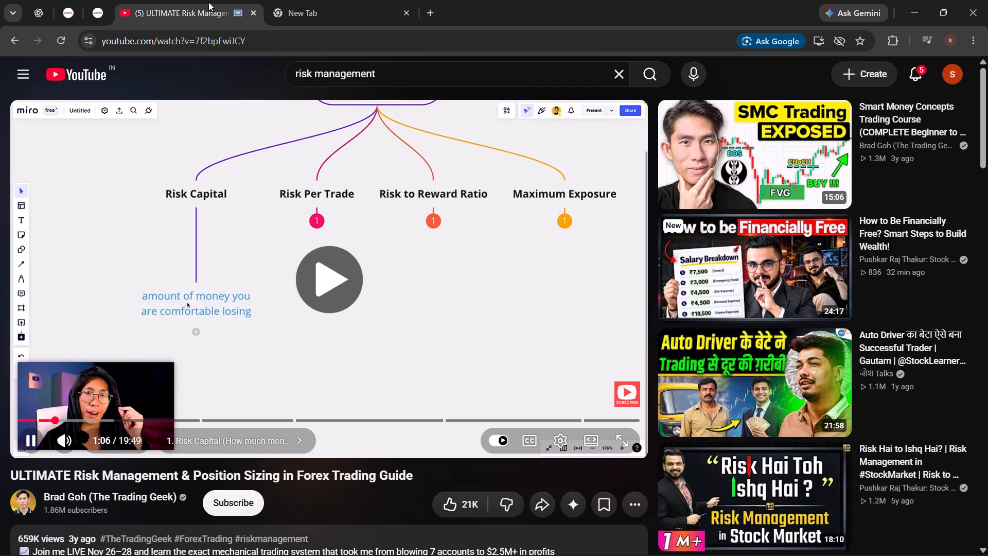
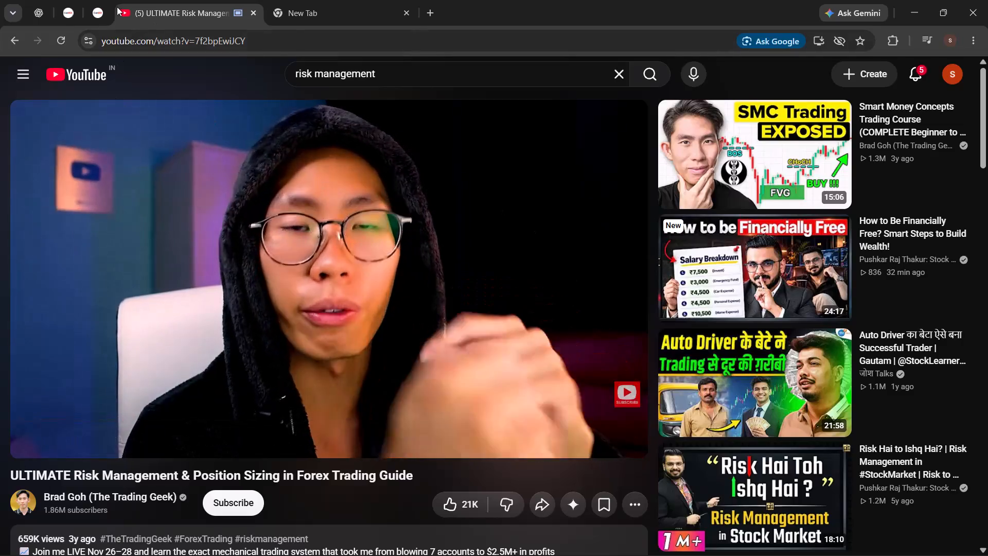
# Switch to CoinDCX, examine recent price action on the 5-minute ETH-USDT chart, and return to the YouTube risk management video.
pyautogui.click(89, 5)
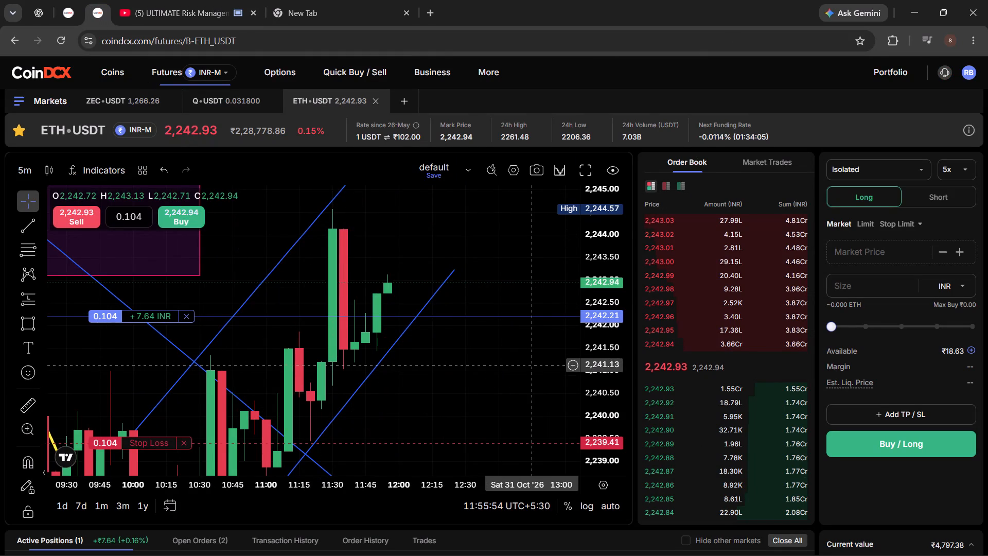
pyautogui.scroll(-4, 537, 365)
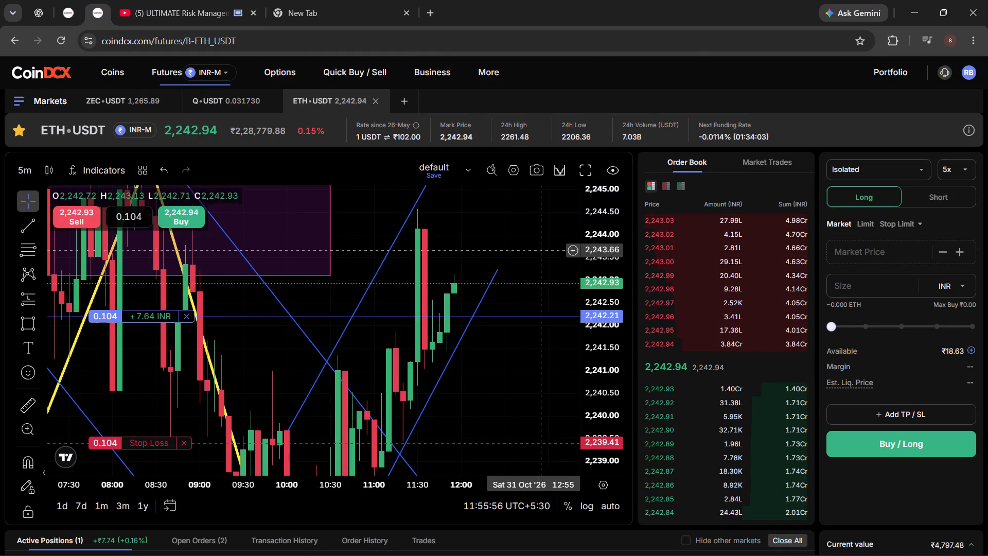
pyautogui.moveTo(536, 242); pyautogui.dragTo(540, 295)
pyautogui.moveTo(621, 245); pyautogui.dragTo(627, 367)
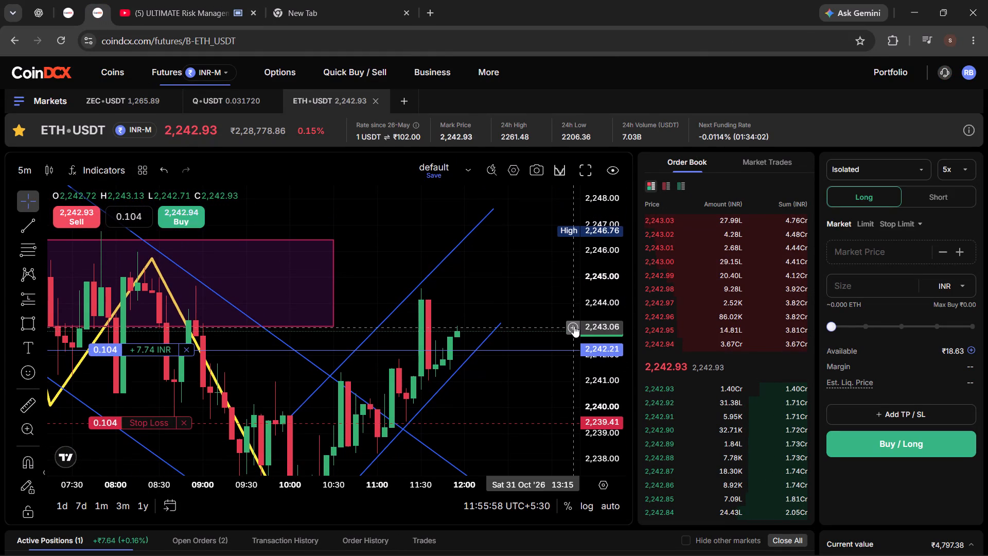
pyautogui.scroll(1, 572, 325)
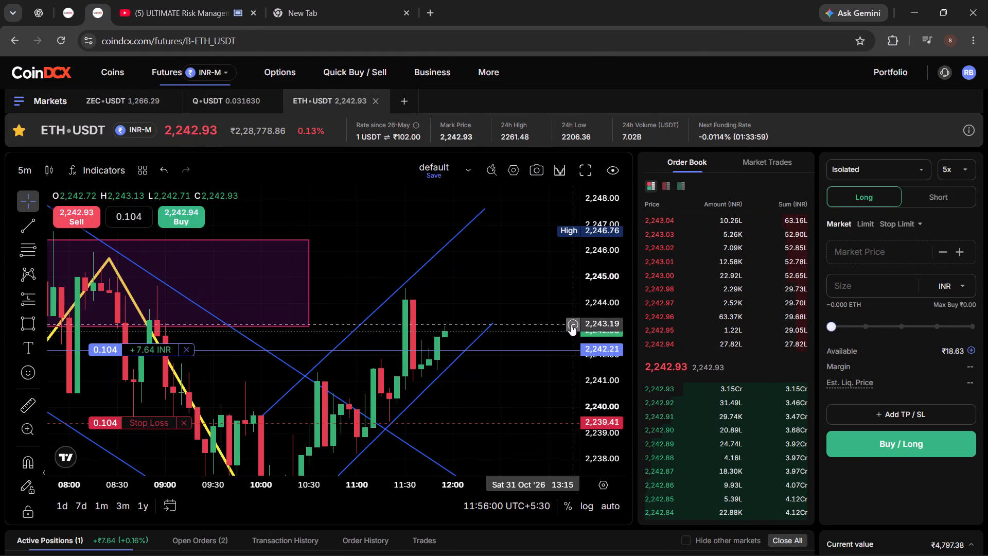
pyautogui.click(209, 12)
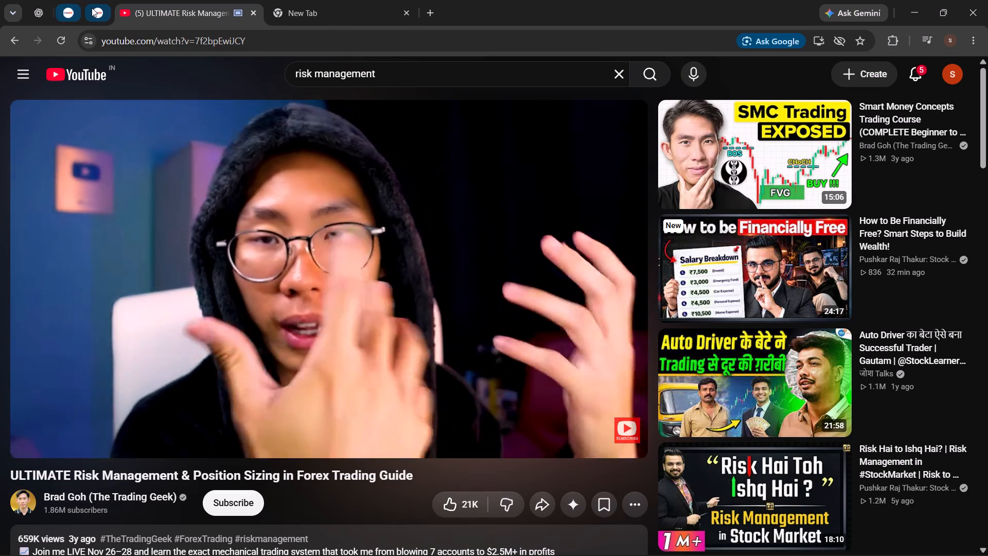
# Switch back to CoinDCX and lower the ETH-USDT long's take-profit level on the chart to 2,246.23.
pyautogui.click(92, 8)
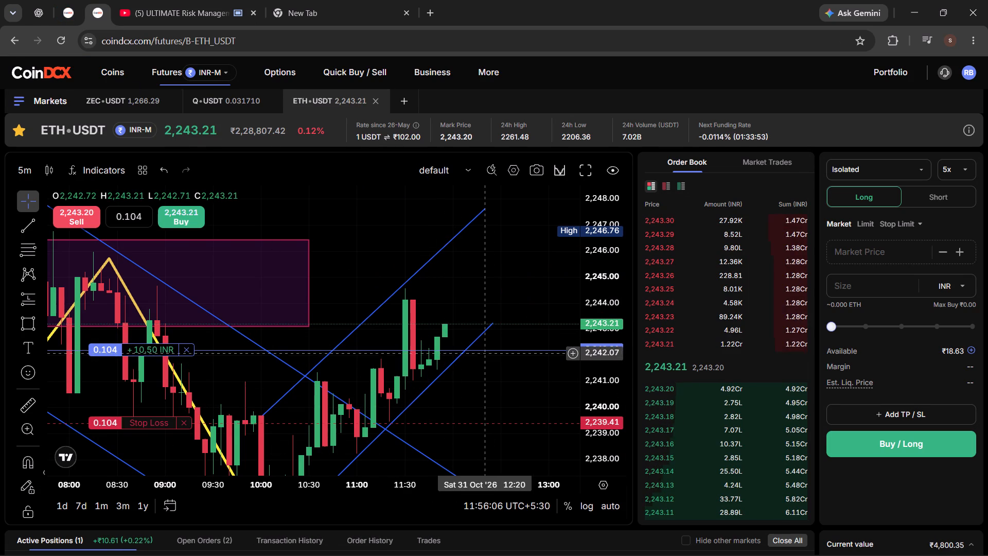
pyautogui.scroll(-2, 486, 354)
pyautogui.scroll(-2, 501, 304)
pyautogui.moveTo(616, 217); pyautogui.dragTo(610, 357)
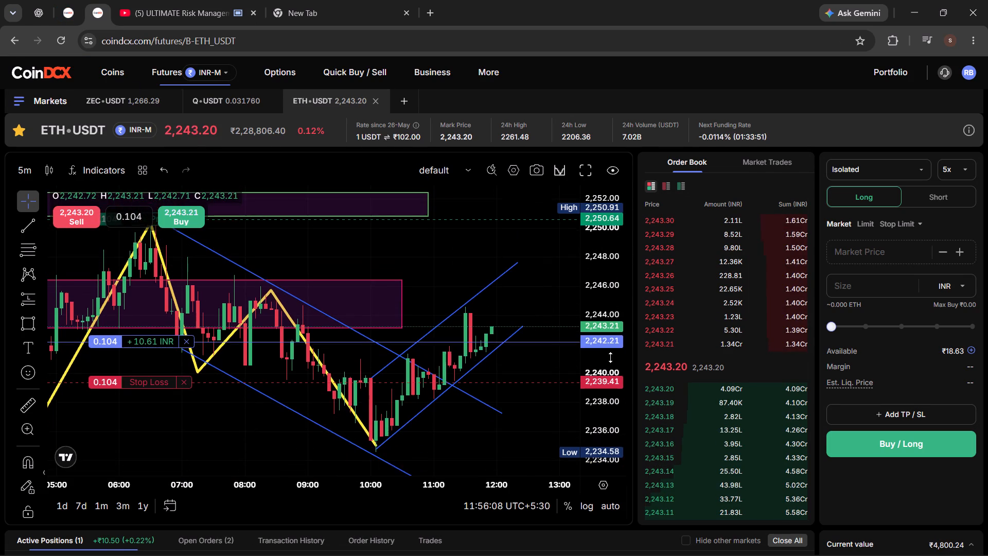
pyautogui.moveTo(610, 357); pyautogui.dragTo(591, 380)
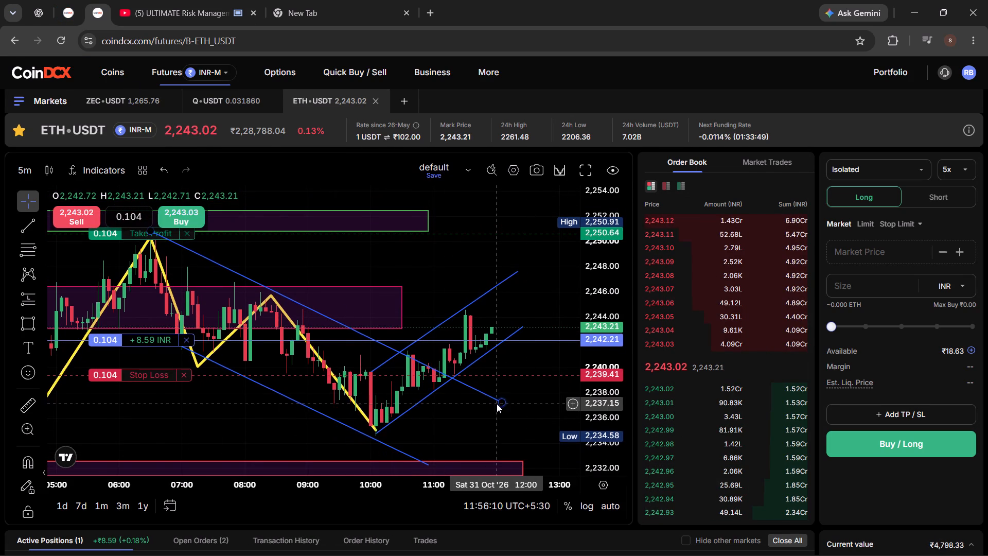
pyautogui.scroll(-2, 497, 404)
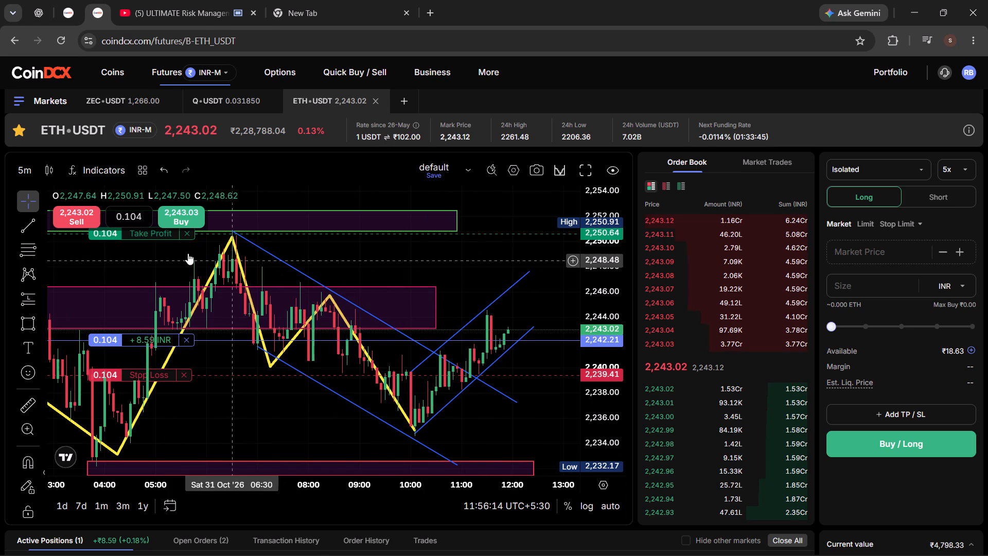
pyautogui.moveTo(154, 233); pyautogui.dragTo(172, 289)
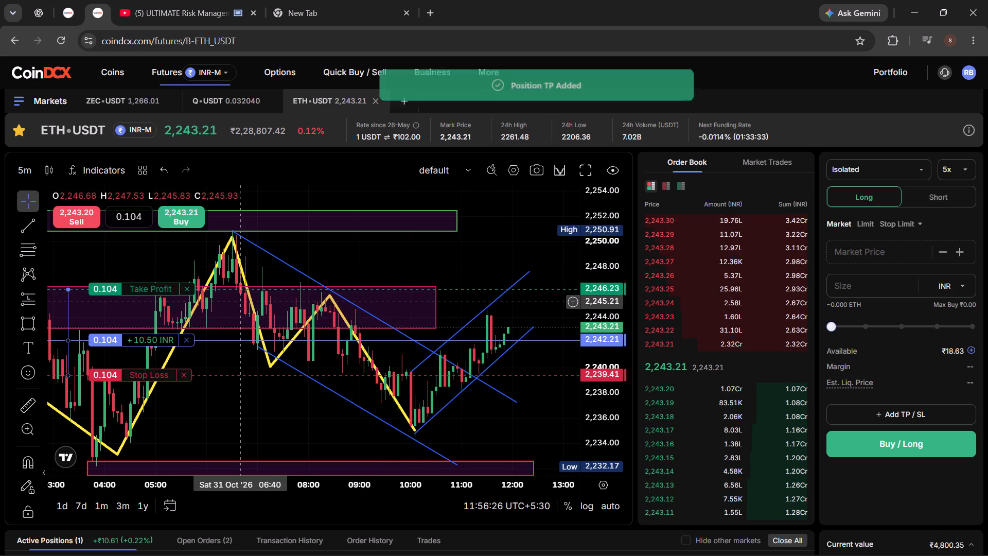
# Raise the ETH-USDT long's take-profit level on the chart to just under the 2,250.91 high.
pyautogui.moveTo(164, 284); pyautogui.dragTo(190, 255)
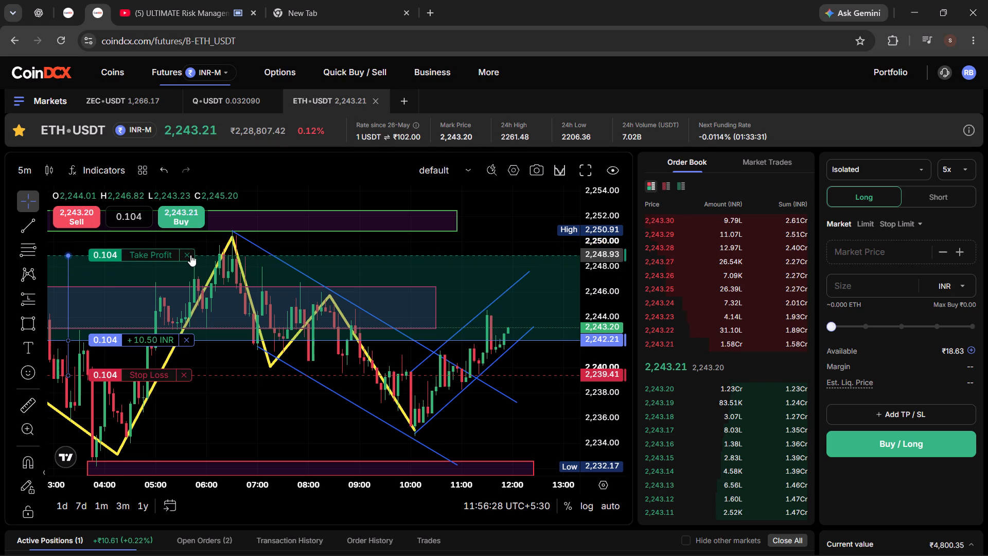
pyautogui.moveTo(190, 255); pyautogui.dragTo(192, 264)
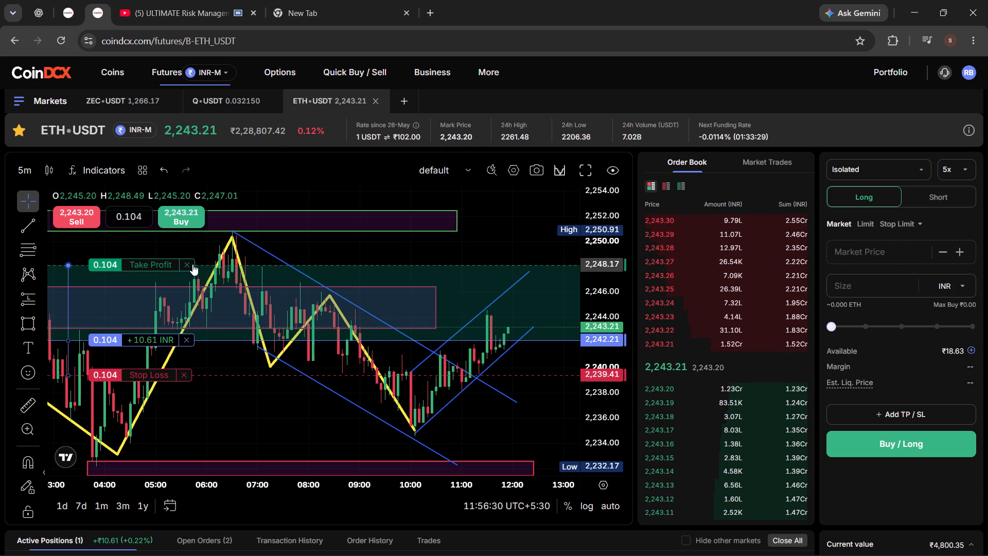
pyautogui.moveTo(192, 264); pyautogui.dragTo(199, 237)
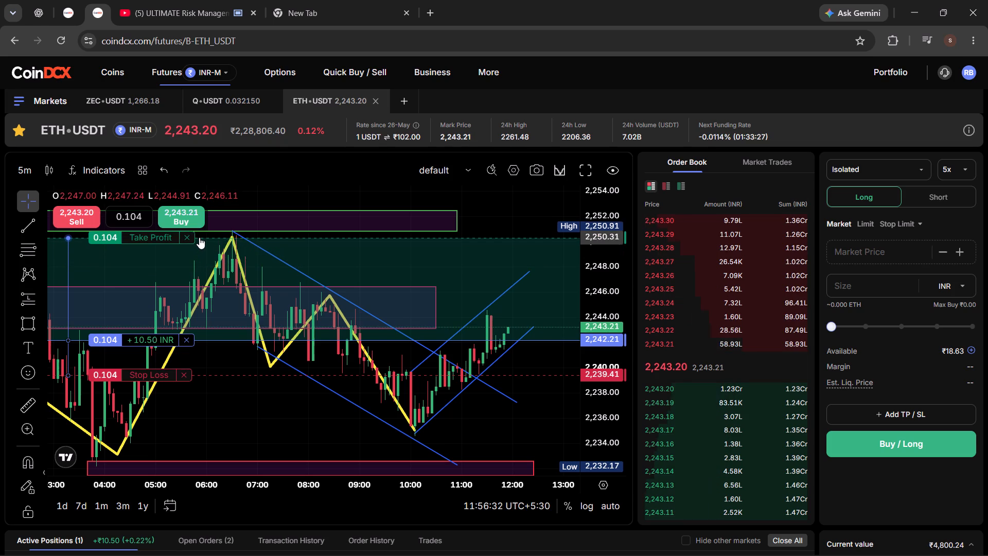
pyautogui.moveTo(199, 237); pyautogui.dragTo(200, 233)
# Return to the YouTube risk management video.
pyautogui.click(210, 0)
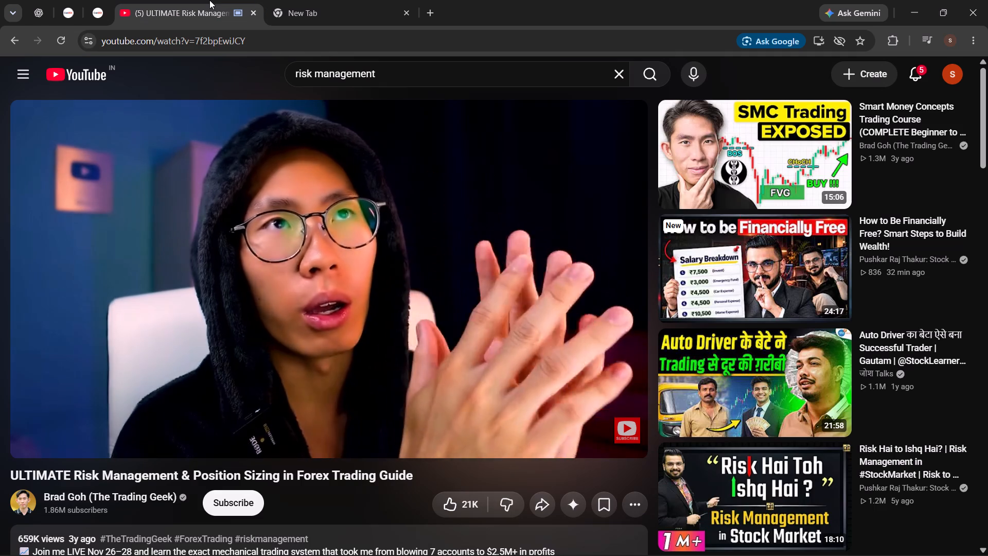